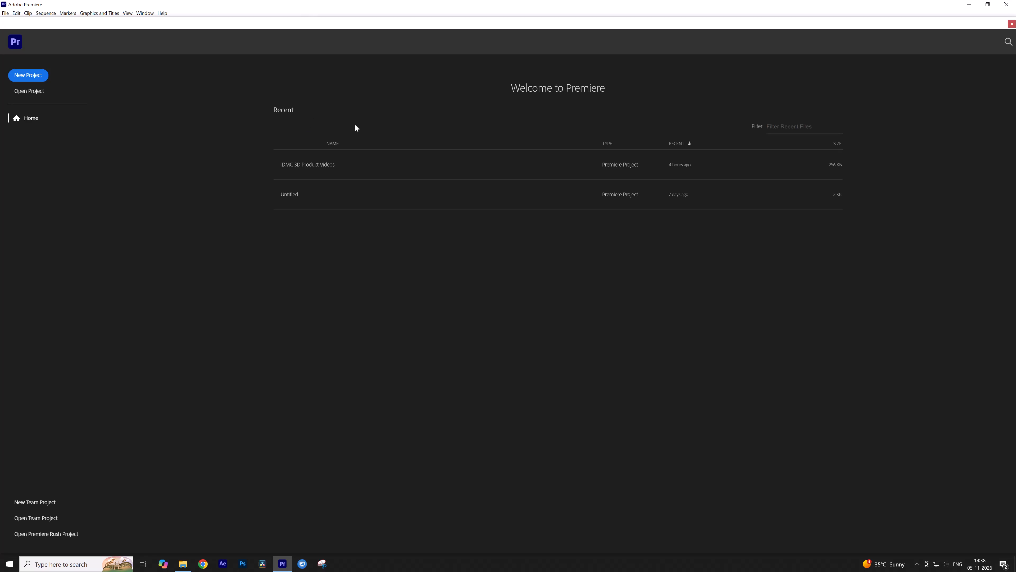
Open the recent project IDMC 3D Product Videos and bring up the Self Priming Pump-Clasp sequence.
left_click(360, 166)
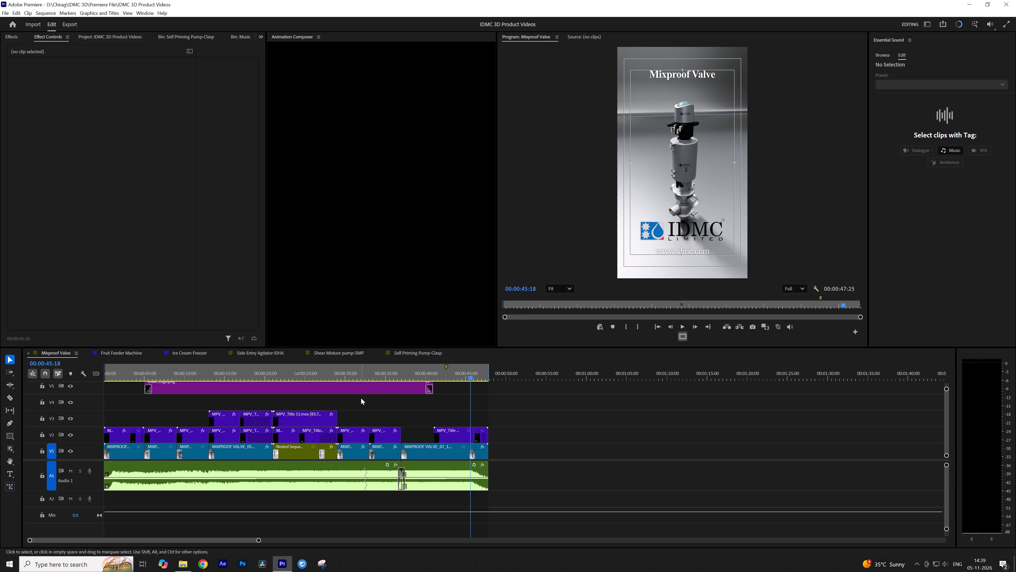
left_click(361, 398)
scroll(350, 396, "up", 8)
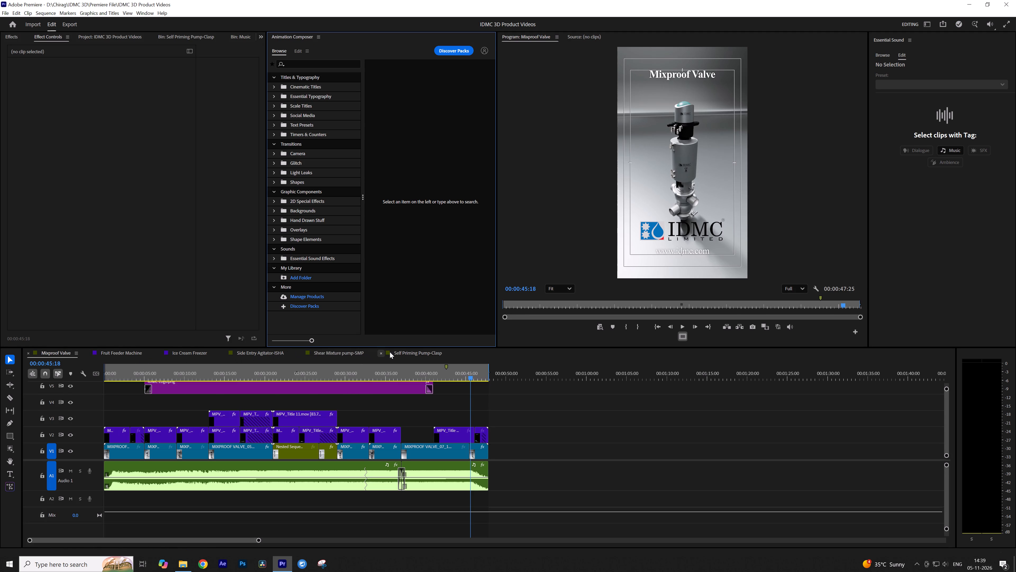
left_click(410, 352)
Read the comments of the sequence markers at 00:00:06:16 and 00:00:35:04.
left_click_drag(122, 382, 140, 377)
left_click_drag(114, 376, 195, 382)
double_click(203, 366)
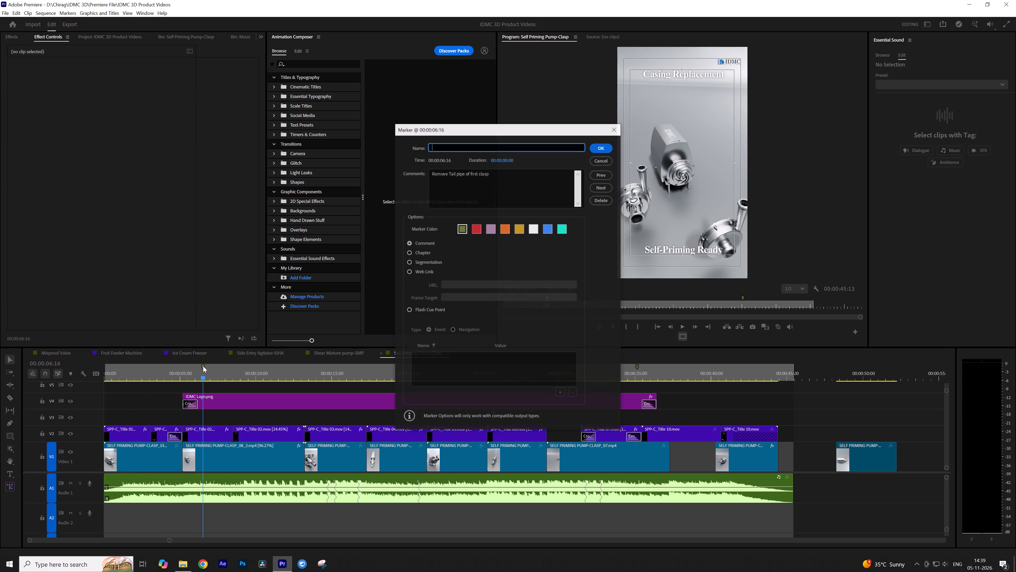
left_click(603, 148)
double_click(637, 366)
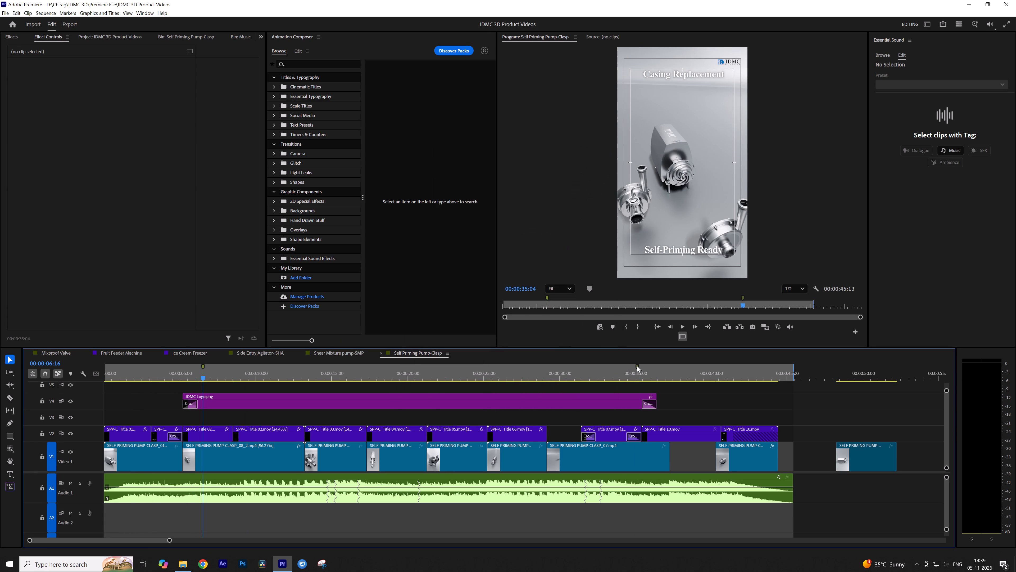
left_click(608, 161)
Extend the end of SELF PRIMING PUMP-CLASP_07.mp4 on V1 to the start of the clip that follows it.
left_click_drag(671, 448, 679, 448)
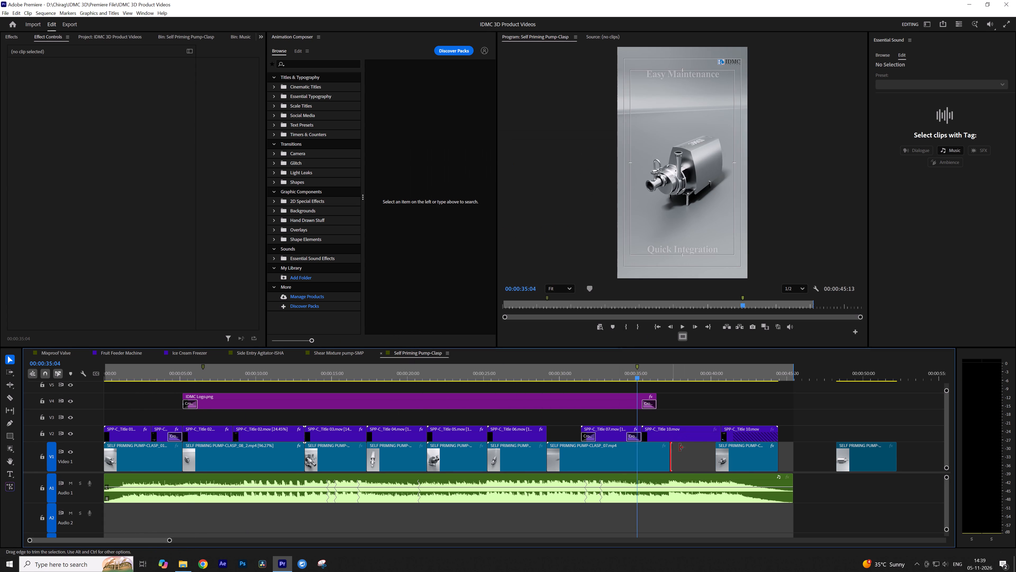
left_click_drag(679, 448, 737, 448)
Move the closing pump clip from V1 to V2 past the music's end, and shift the trailing V1 clip further along.
left_click(746, 453)
left_click_drag(744, 458, 837, 451)
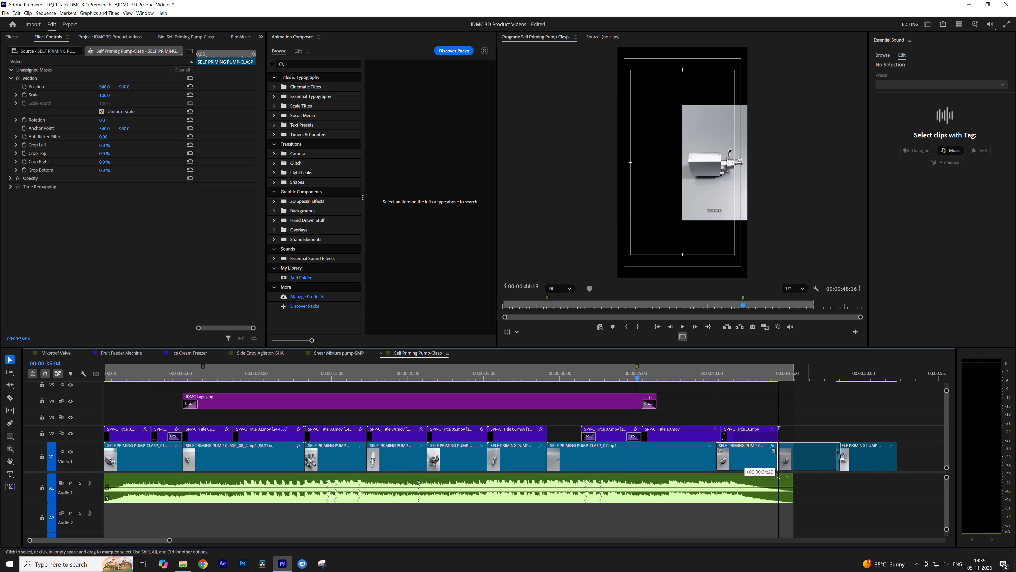
left_click_drag(837, 451, 832, 433)
left_click_drag(860, 453, 899, 453)
Extend SELF PRIMING PUMP-CLASP_07.mp4 on V1 to the end of the music track.
left_click_drag(725, 458, 743, 457)
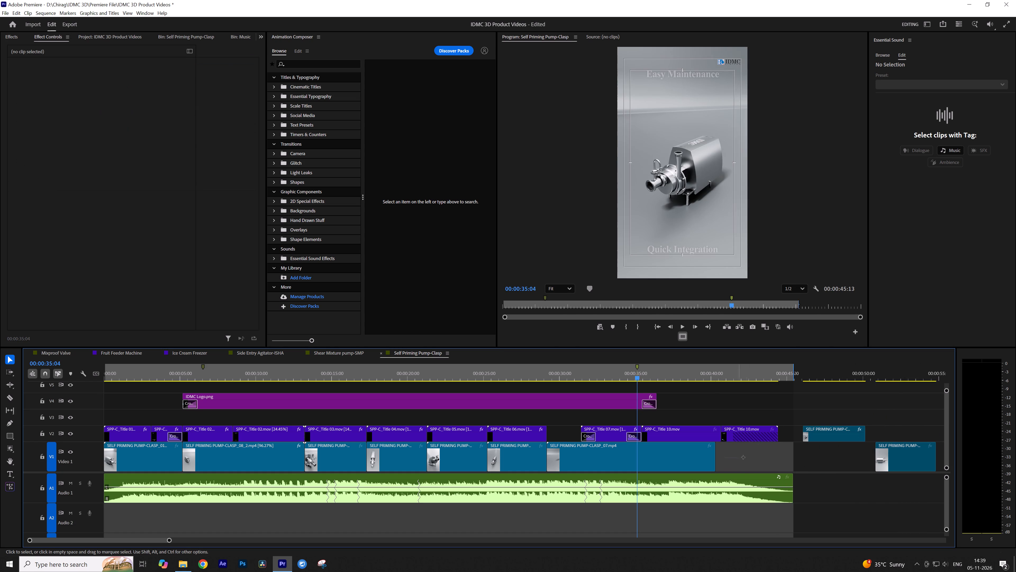
left_click_drag(743, 457, 747, 457)
left_click_drag(719, 457, 782, 465)
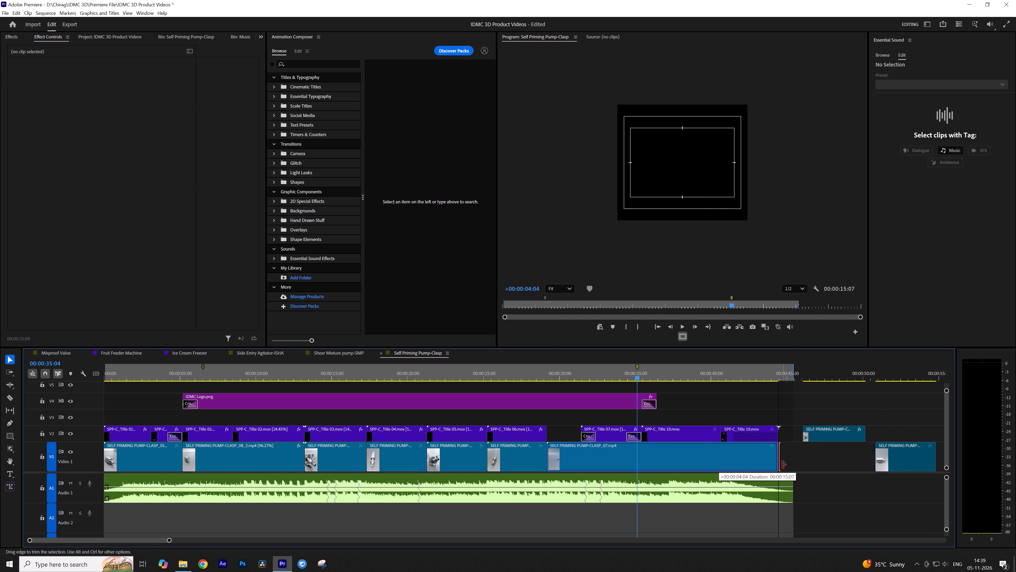
left_click_drag(782, 465, 797, 462)
Play back the extended clip from about 00:00:29 to the 00:00:35:04 marker to review the Easy Maintenance section.
left_click(553, 379)
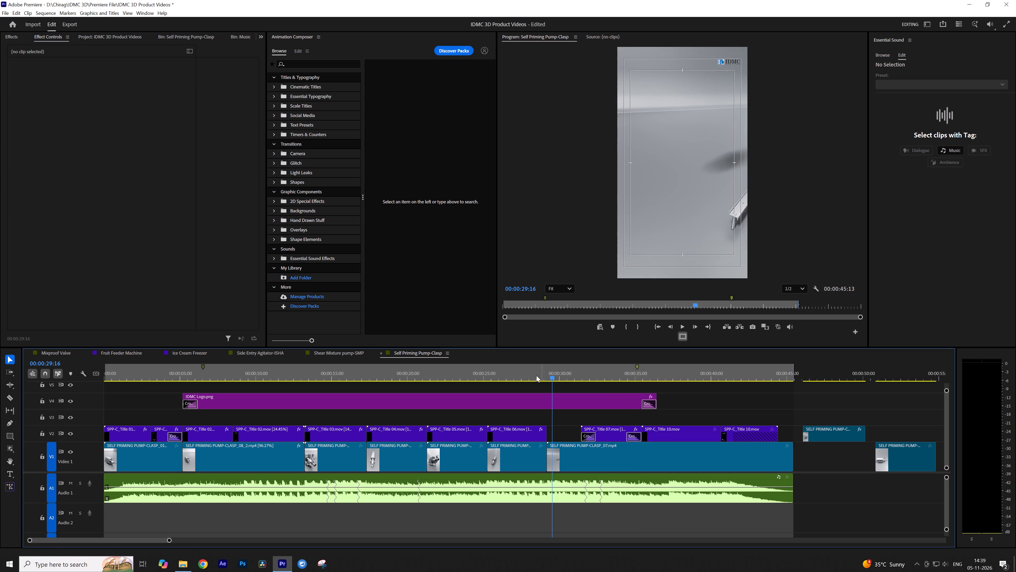
left_click(532, 375)
key("space")
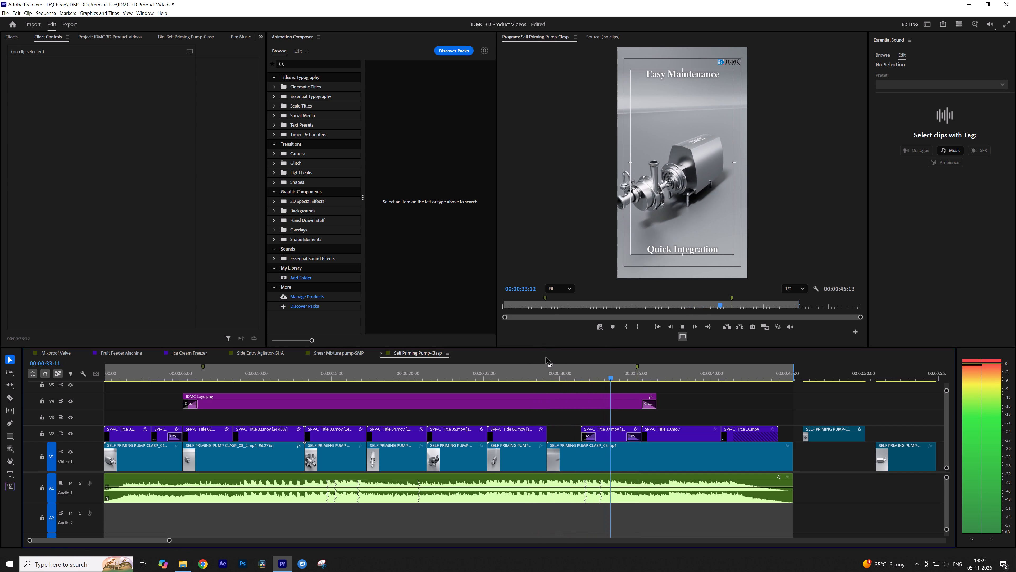
left_click(546, 368)
key("space")
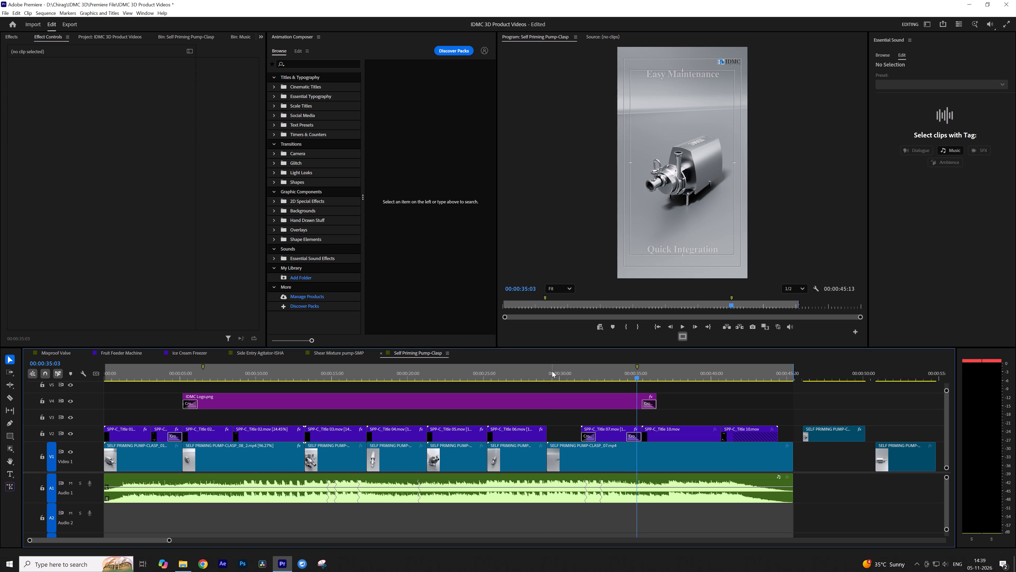
left_click(552, 371)
key("space")
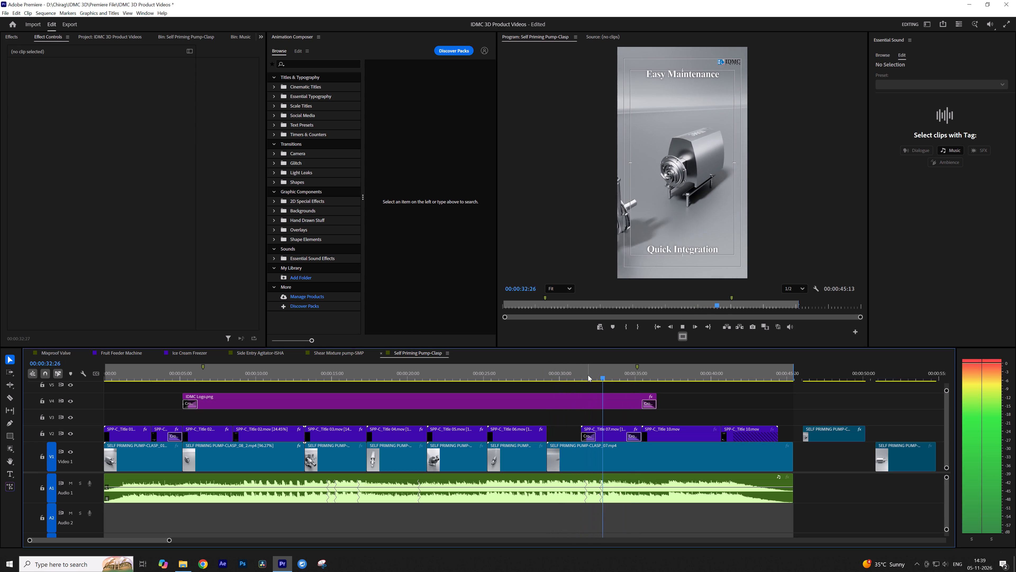
key("space")
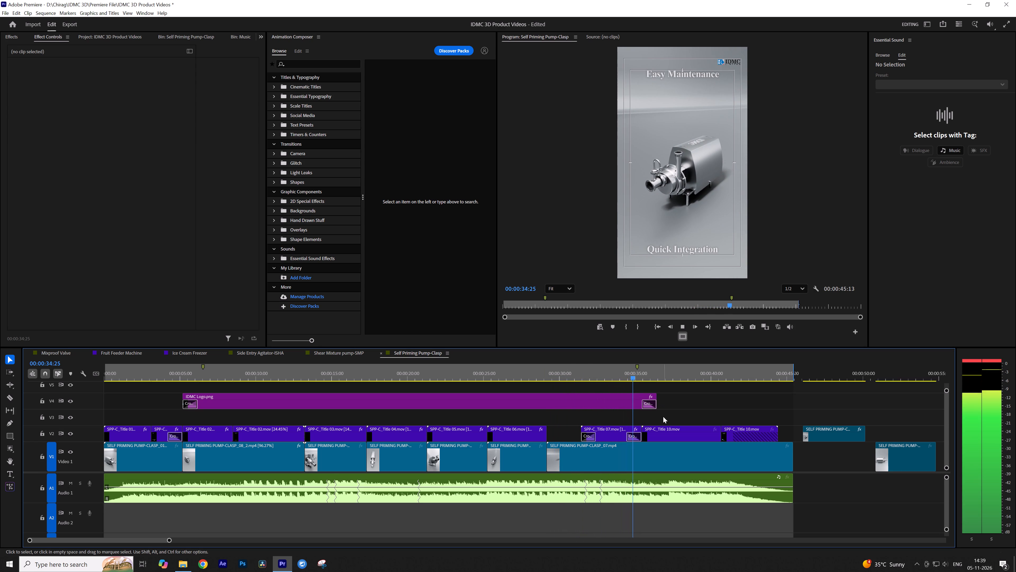
Select the extended SELF PRIMING PUMP-CLASP_07.mp4 clip and save the project.
left_click(646, 460)
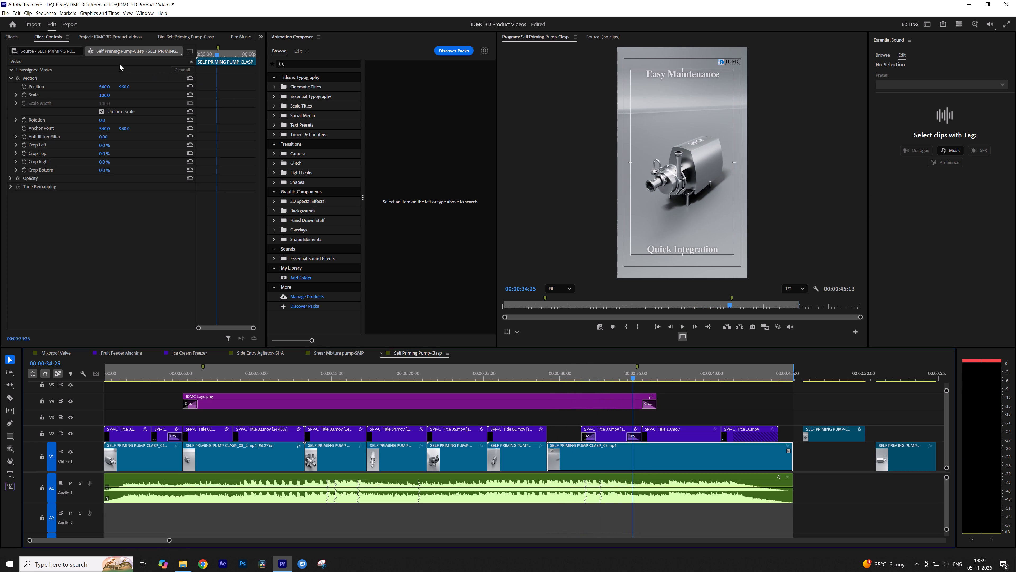
key("ctrl+s")
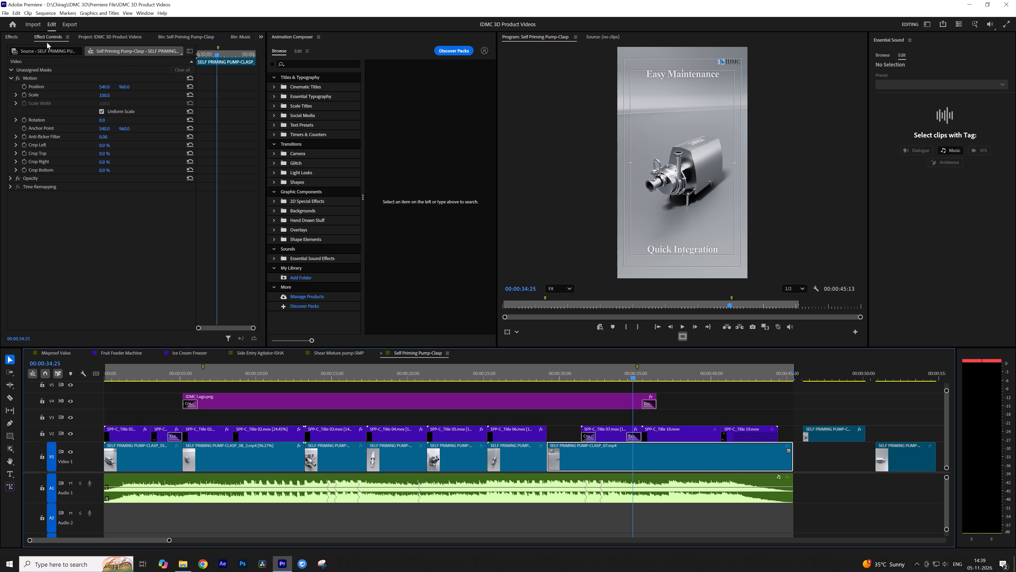
Search the effects library for "den".
left_click(15, 39)
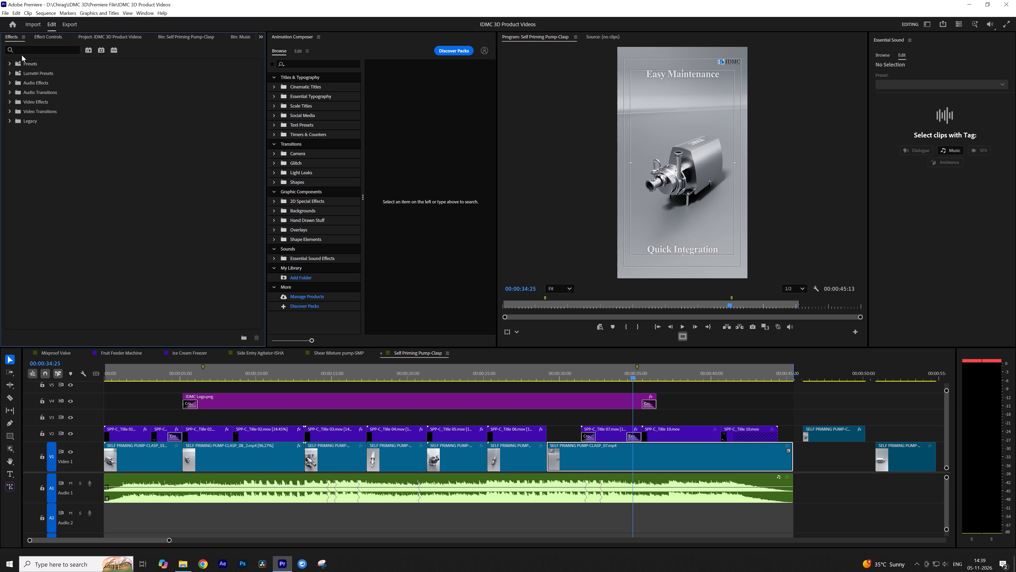
left_click(33, 52)
type("kc")
left_click_drag(35, 51, 0, 51)
type("de")
key("n")
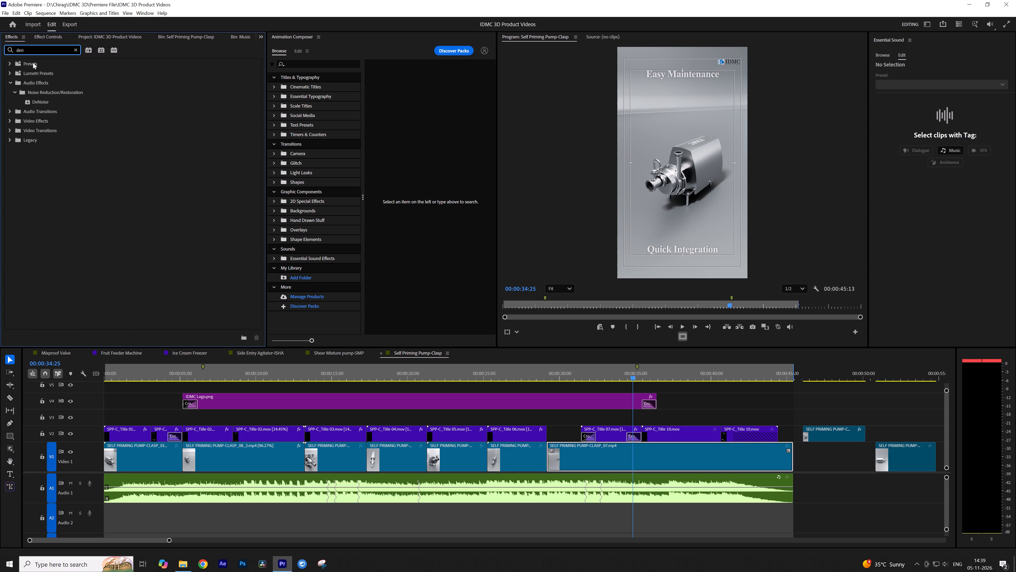
Save the IDMC 3D Product Videos project and close Premiere 2026.
key("ctrl+s")
left_click(1015, 0)
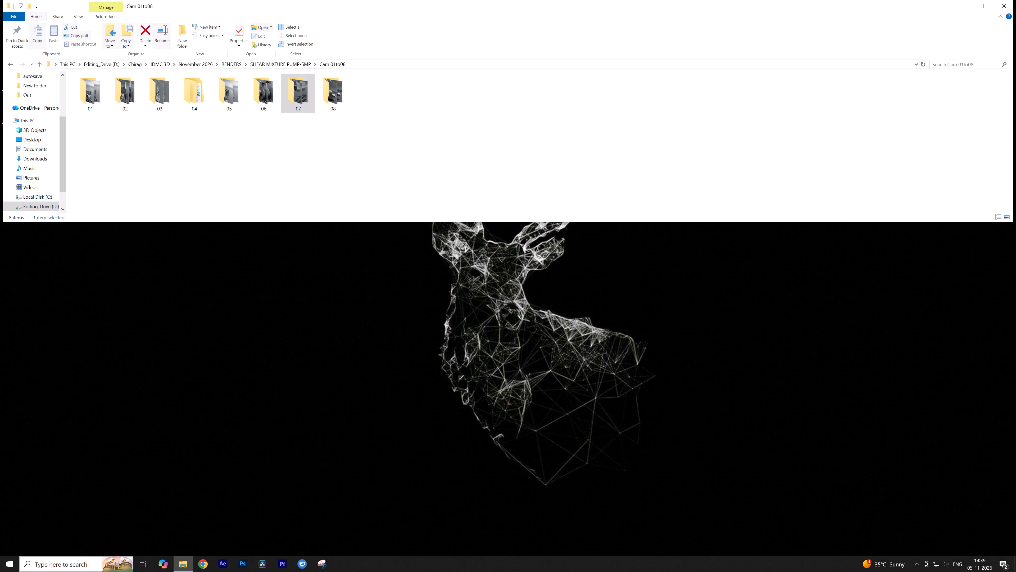
Launch Adobe Premiere Pro 2025.
left_click(62, 563)
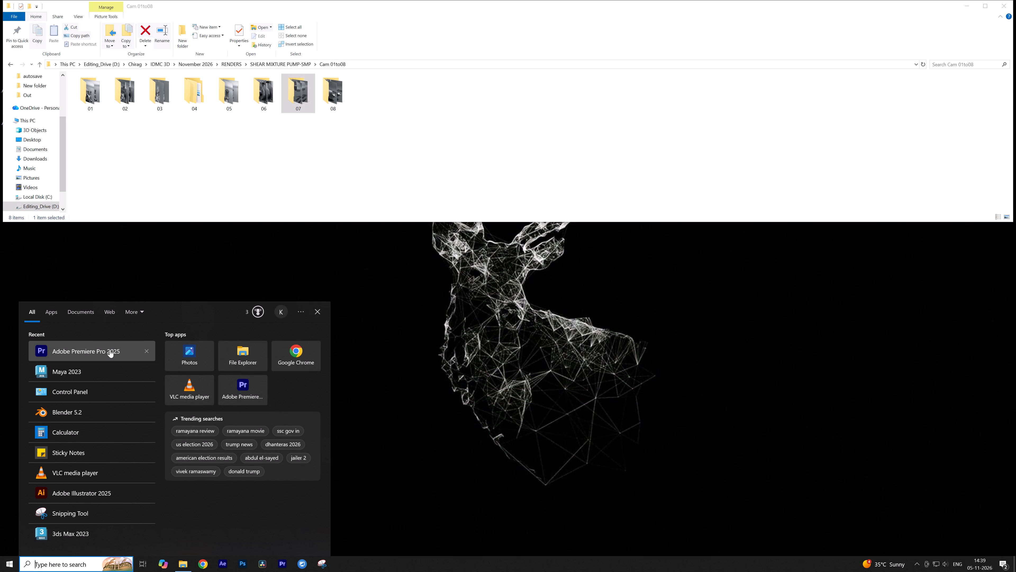
left_click(110, 350)
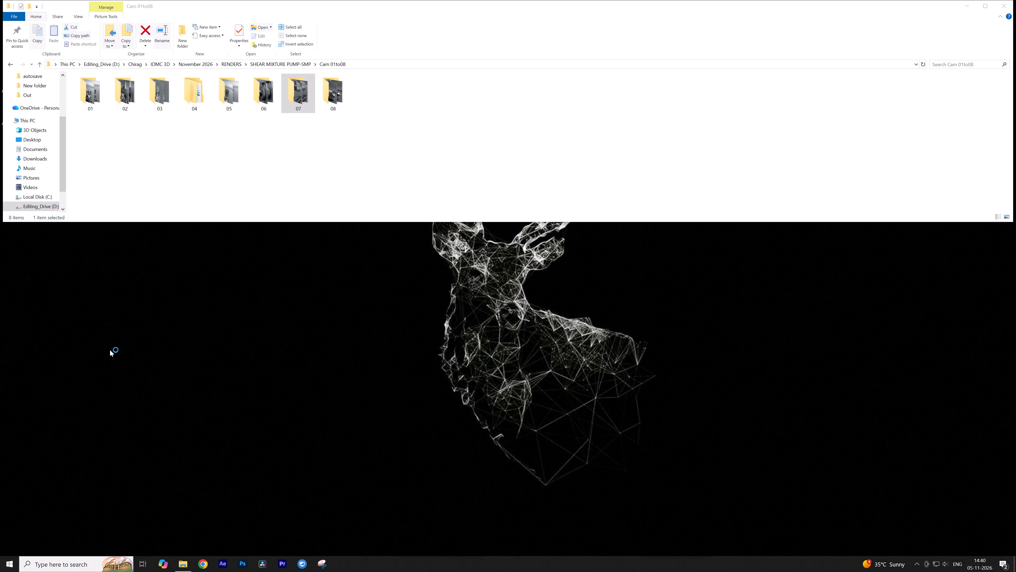
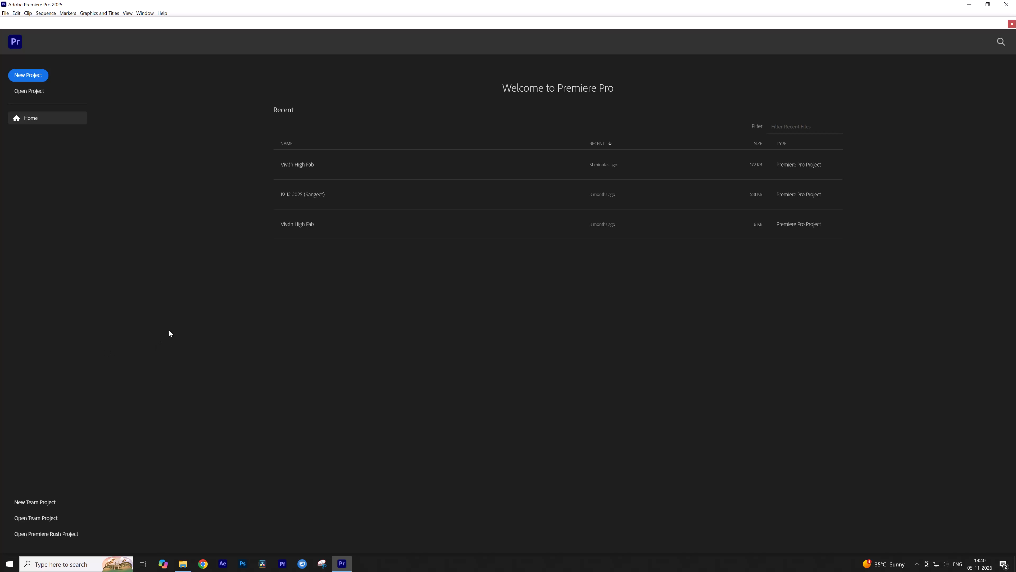
Open the most recent Vivdh High Fab project with the missing SHEAR MIXTURE PUMP clip left offline, and show its project items.
left_click(353, 163)
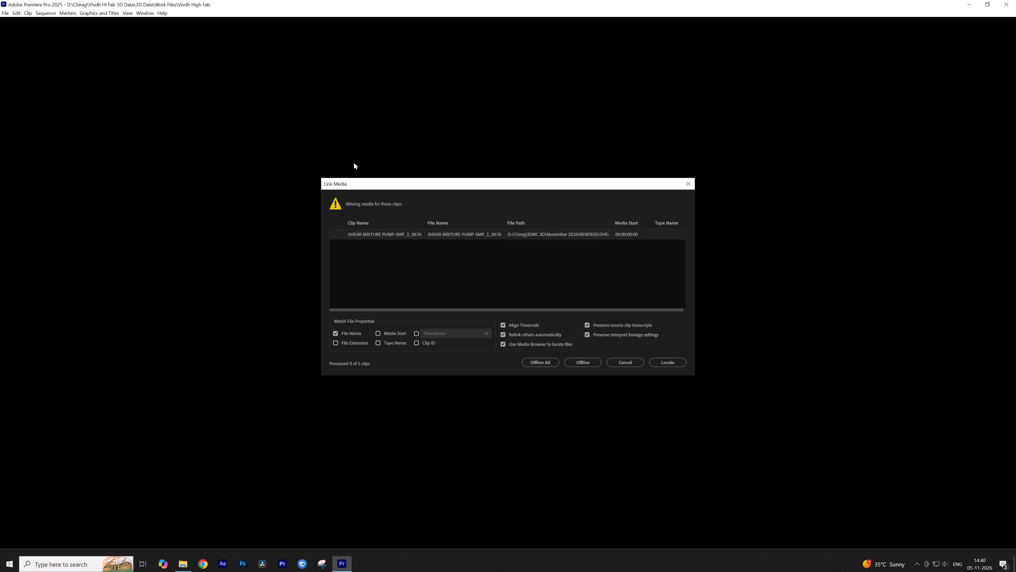
left_click(583, 365)
key("alt+Tab")
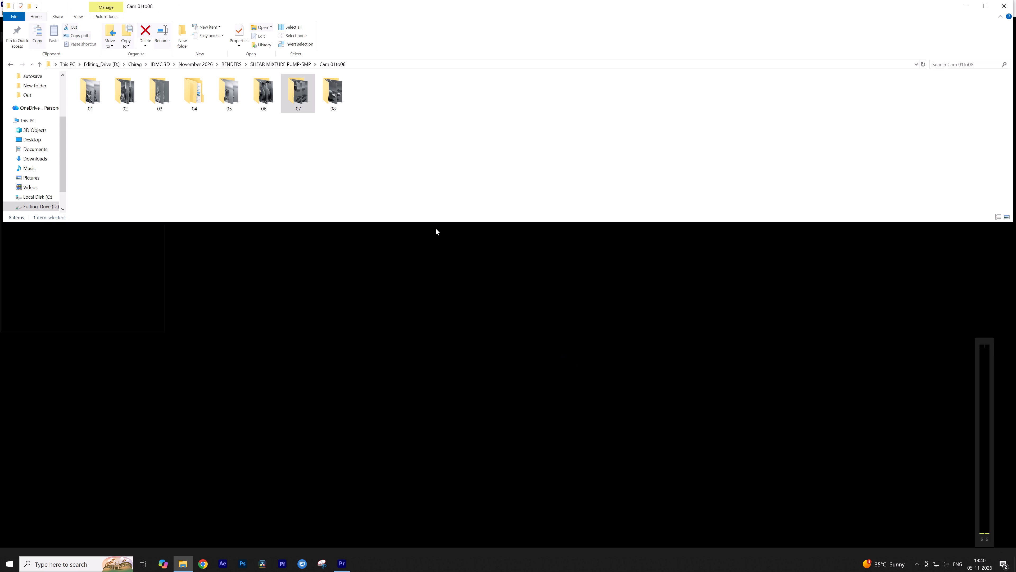
left_click(342, 149)
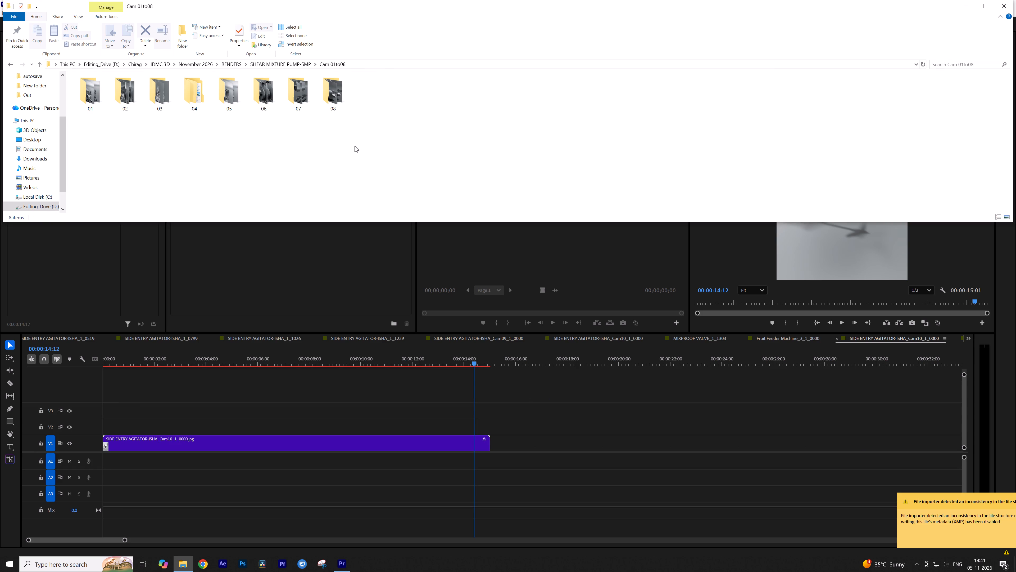
key("alt+Tab")
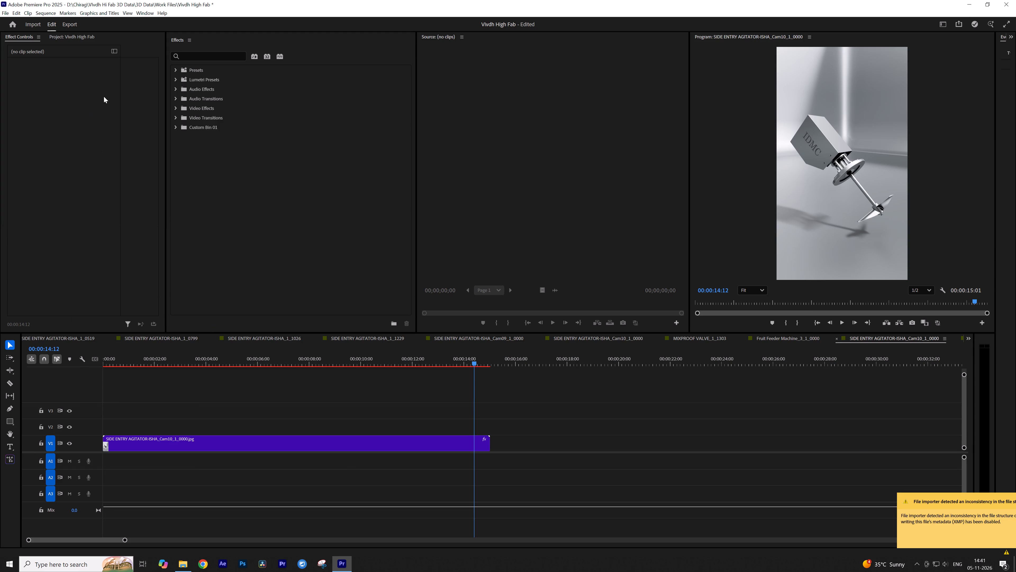
left_click(79, 40)
left_click(26, 168)
Copy SELF PRIMING PUMP-CLASP_07 and SELF PRIMING PUMP-CLASP_08_2 from the SELF PRIMING PUMP-CLASP folder into its parent folder, Final 3D Output.
key("alt+Tab")
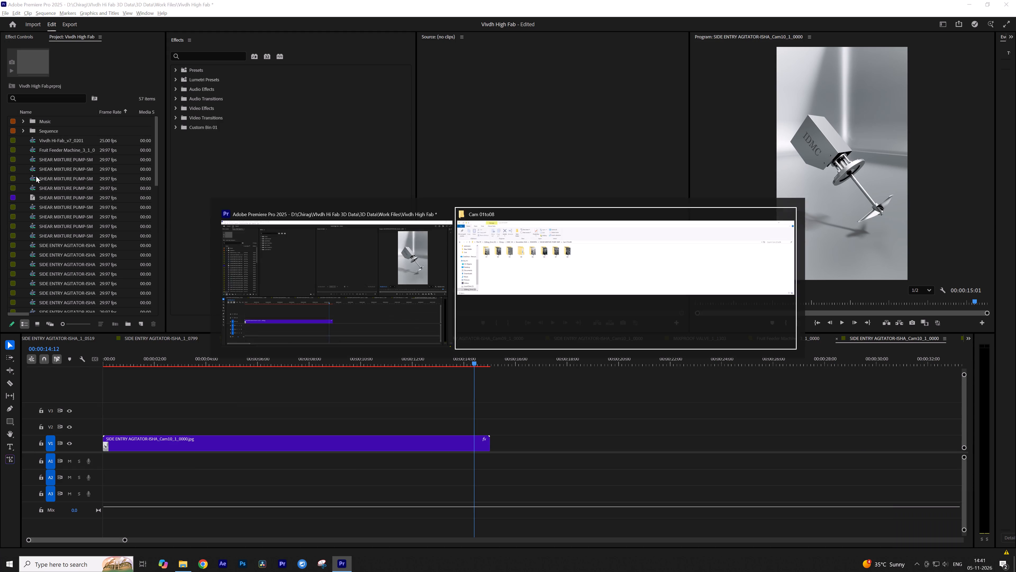
left_click(229, 61)
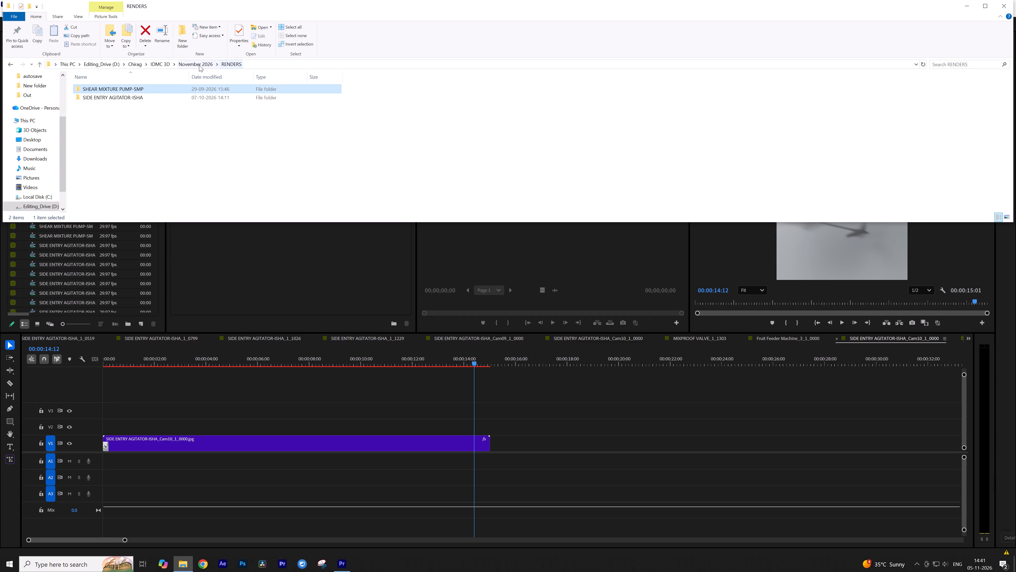
left_click(165, 94)
left_click(192, 63)
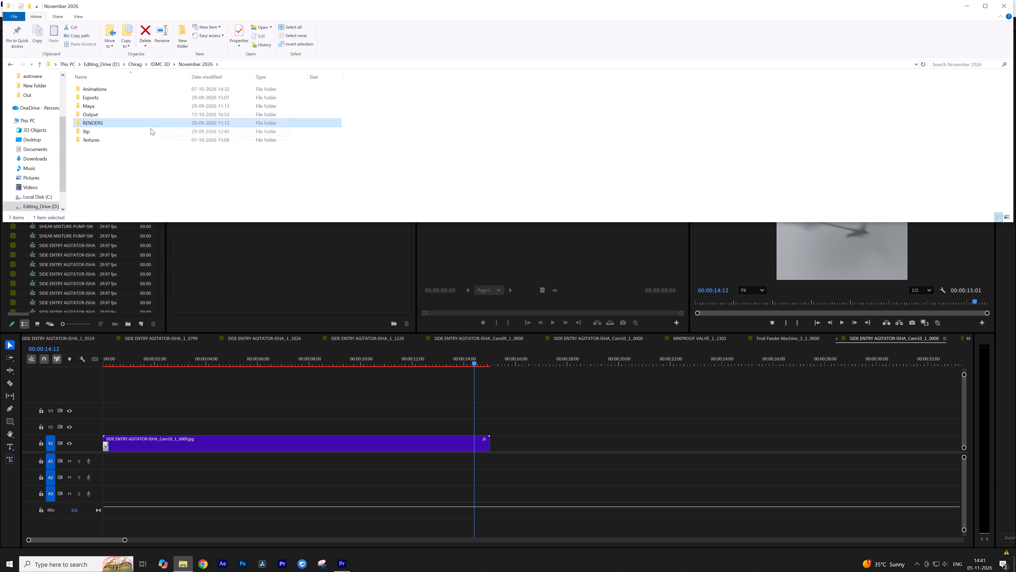
left_click(161, 62)
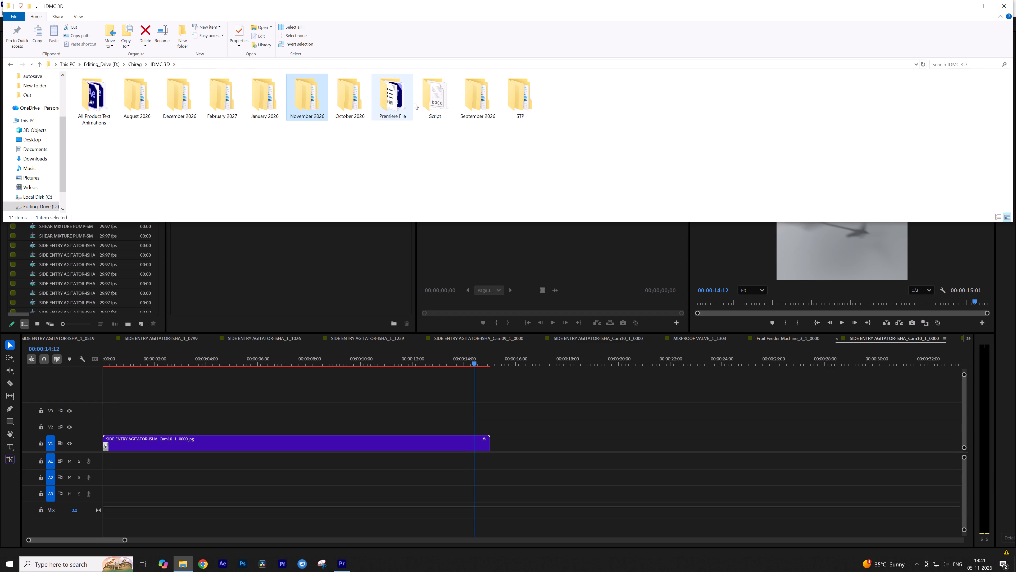
double_click(390, 103)
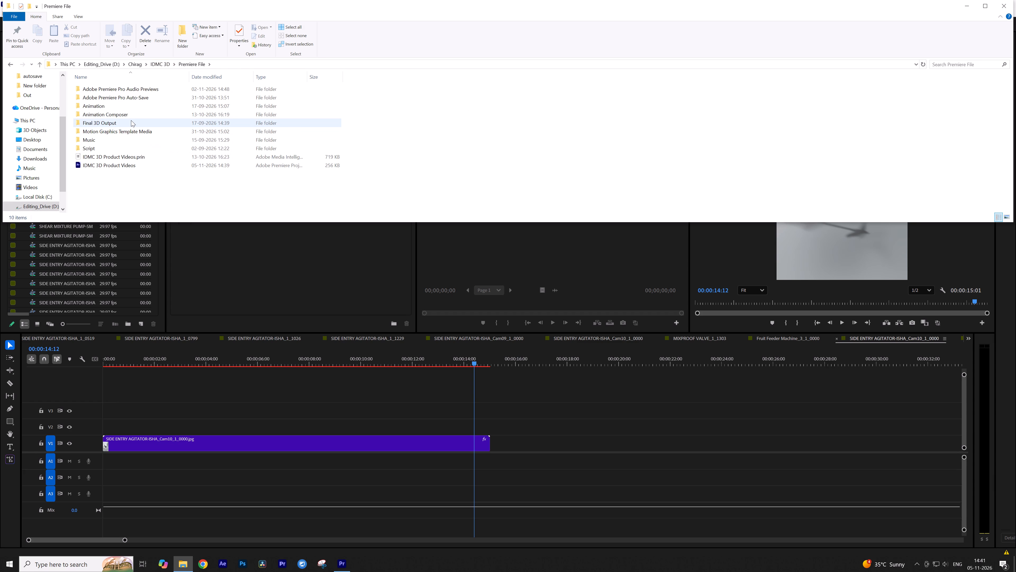
double_click(131, 120)
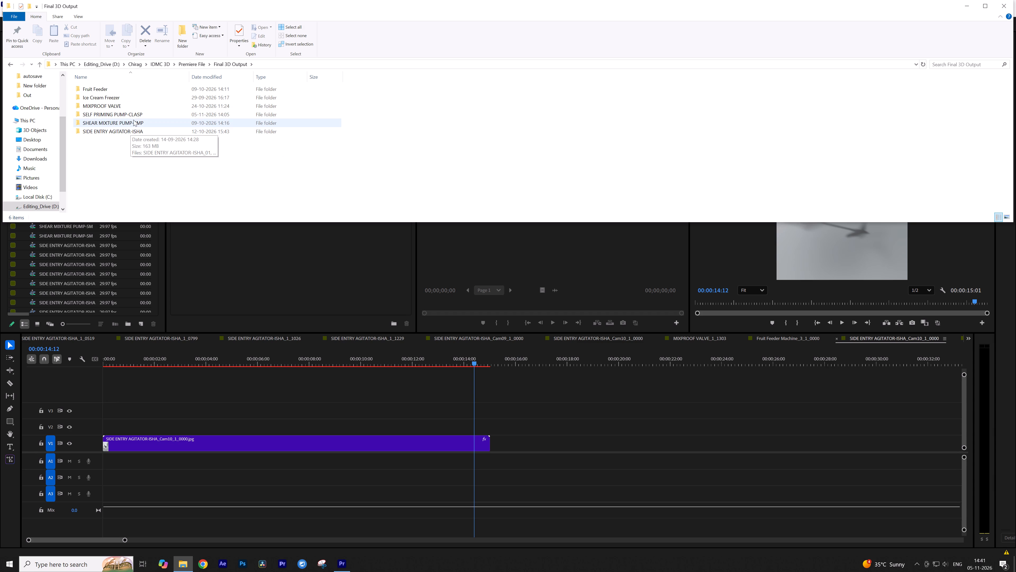
double_click(134, 115)
left_click(357, 148)
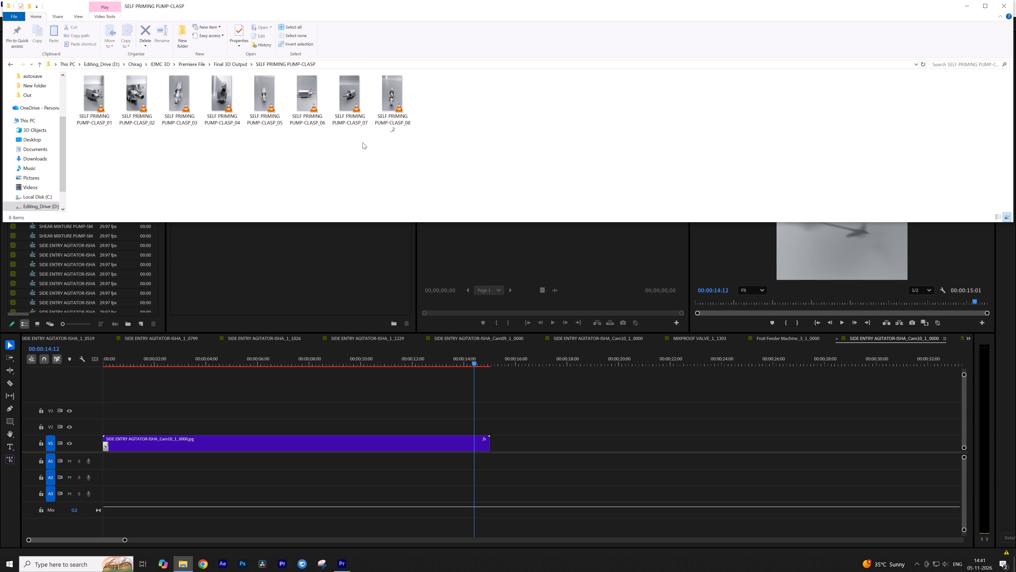
left_click_drag(362, 140, 402, 110)
key("ctrl+c")
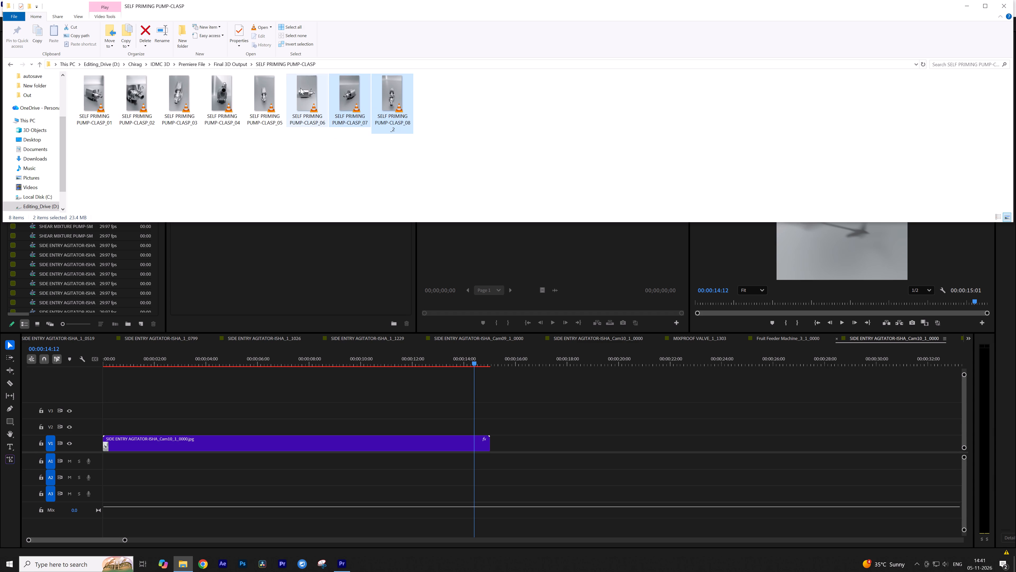
left_click(231, 65)
key("ctrl+v")
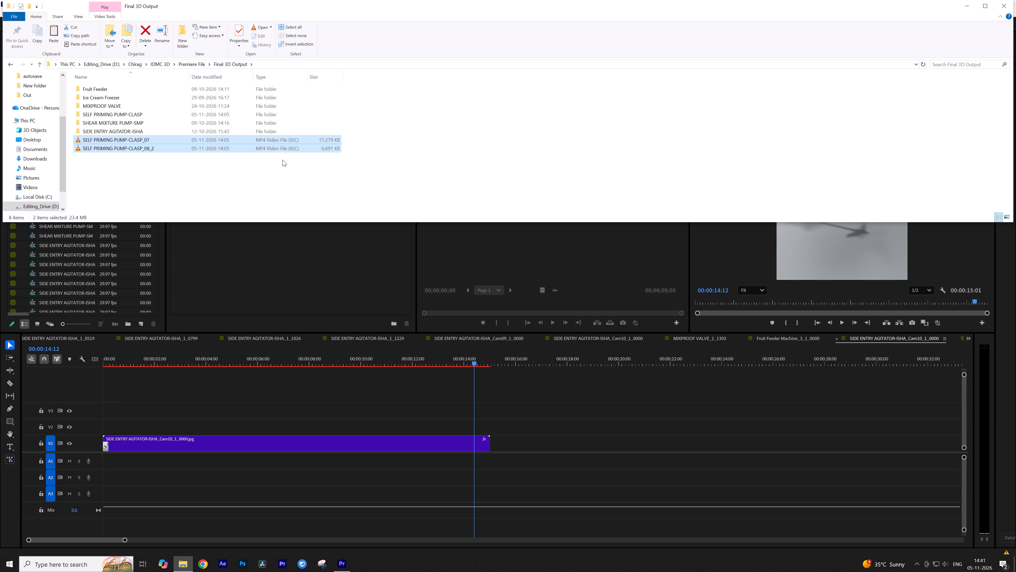
left_click(206, 170)
Import the copied SELF PRIMING PUMP-CLASP_07.mp4 from Final 3D Output into the project and create a new sequence from it.
left_click_drag(124, 141, 106, 285)
key("alt+Tab")
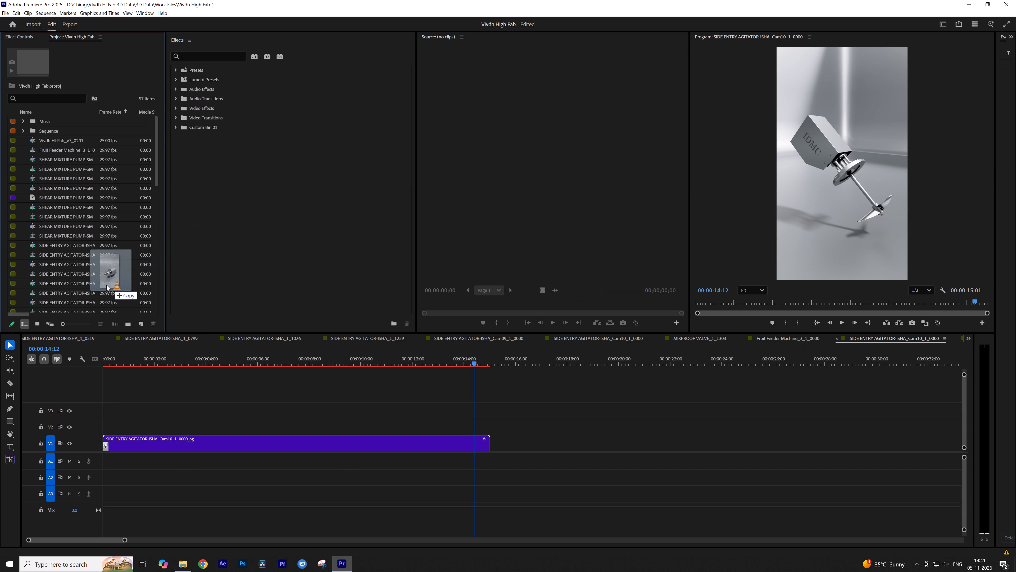
left_click_drag(106, 285, 42, 266)
left_click_drag(31, 217, 121, 300)
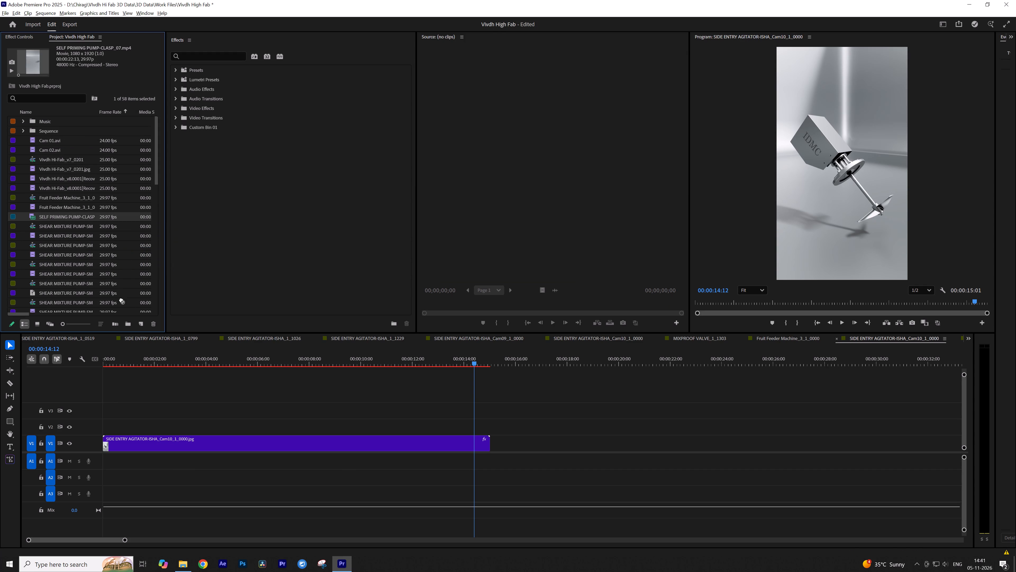
left_click_drag(121, 300, 140, 323)
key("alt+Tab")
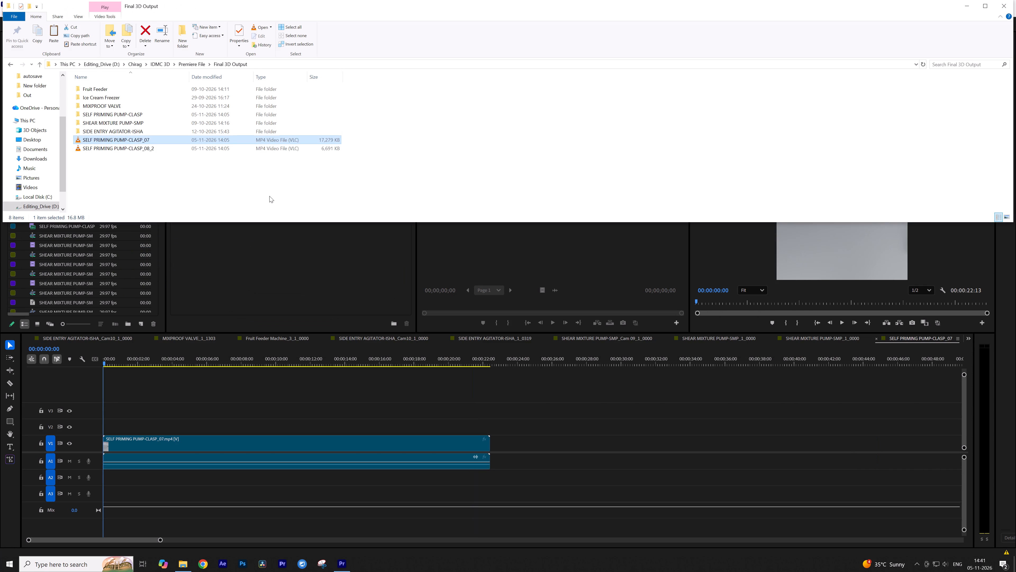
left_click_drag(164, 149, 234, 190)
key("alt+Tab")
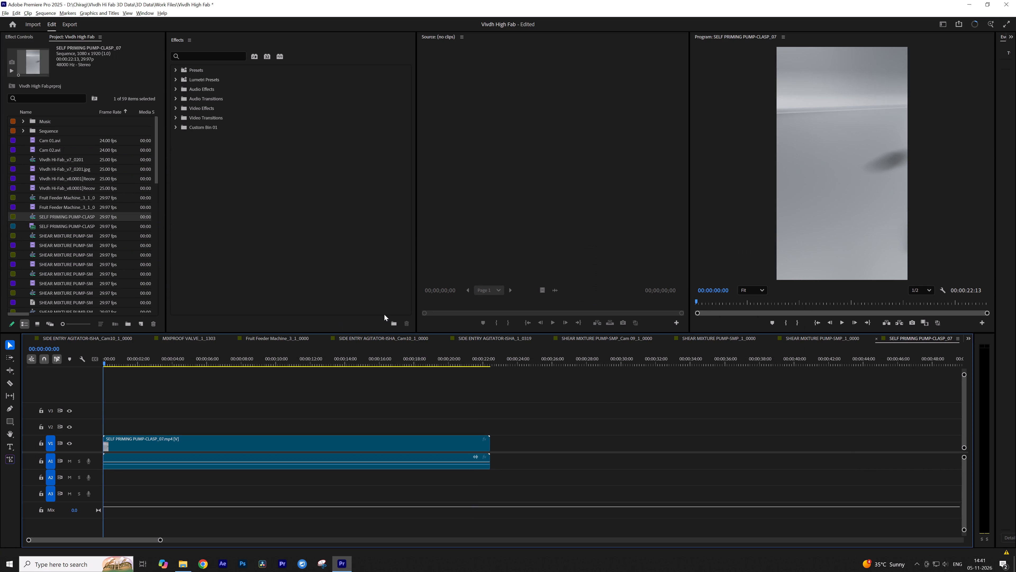
Find the KC Denoiser video effect with the search "den" and apply it to the SELF PRIMING PUMP-CLASP_07.mp4 clip.
left_click(198, 56)
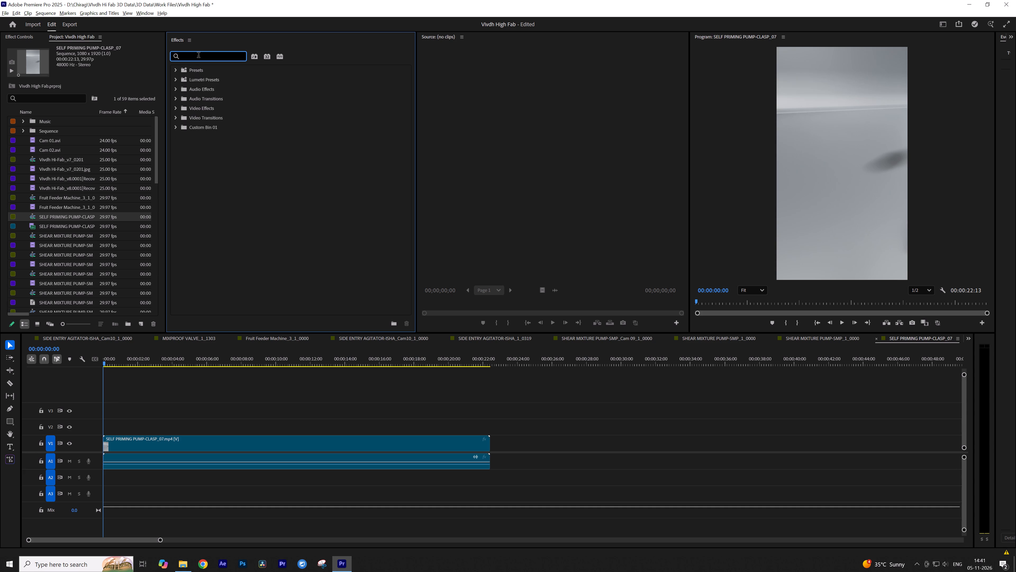
type("de")
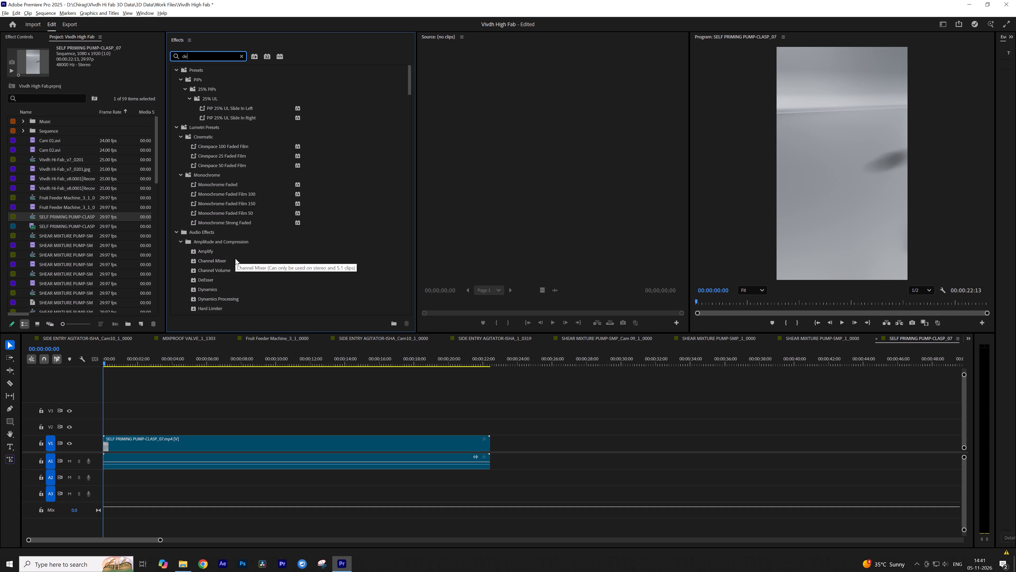
key("n")
left_click_drag(219, 147, 229, 436)
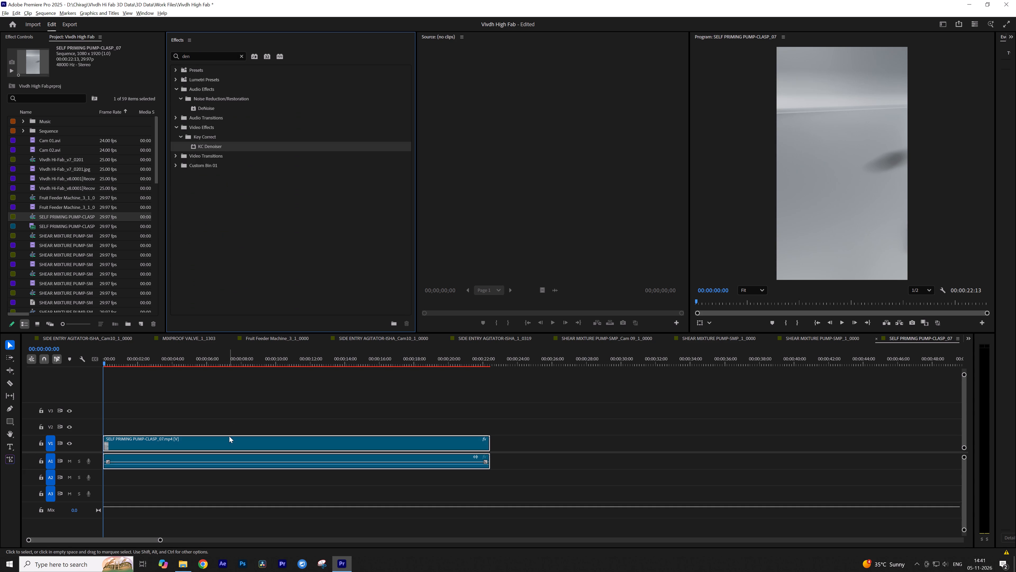
left_click_drag(120, 360, 260, 357)
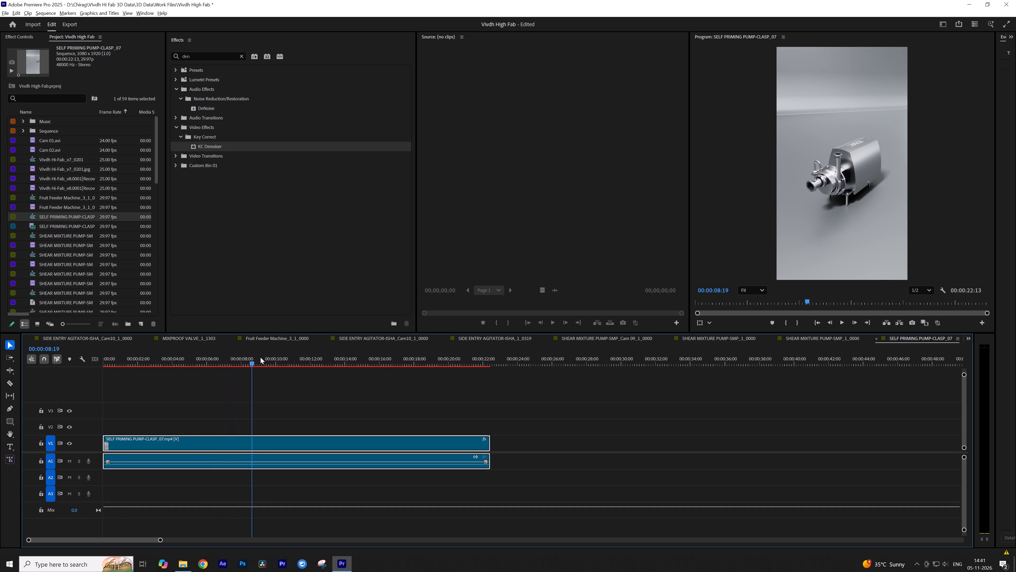
left_click_drag(260, 357, 323, 356)
Export the denoised sequence as SELF PRIMING PUMP-CLASP_07.mp4 into Final 3D Output's SELF PRIMING PUMP-CLASP folder, replacing the existing file.
key("ctrl+m")
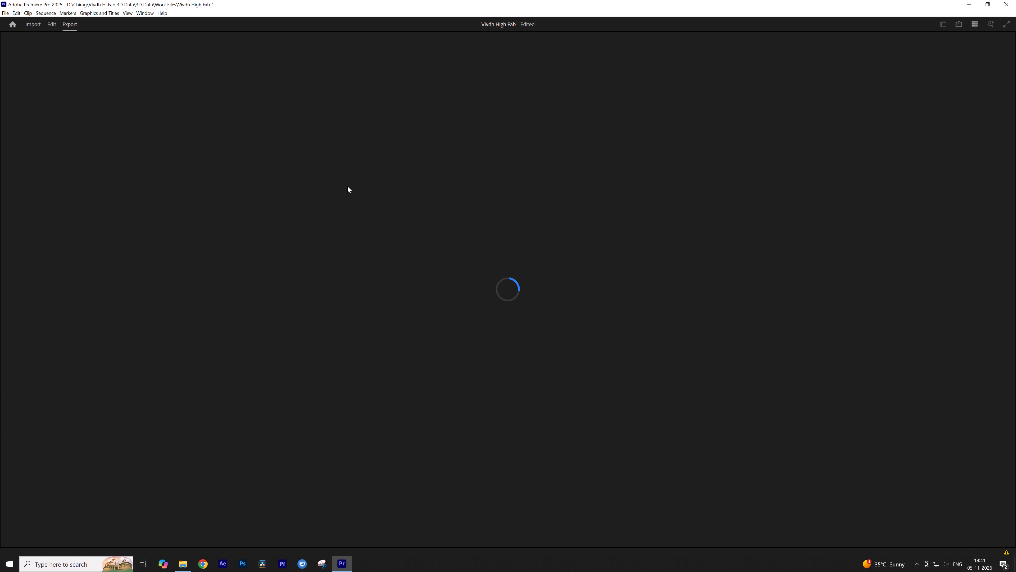
left_click(214, 79)
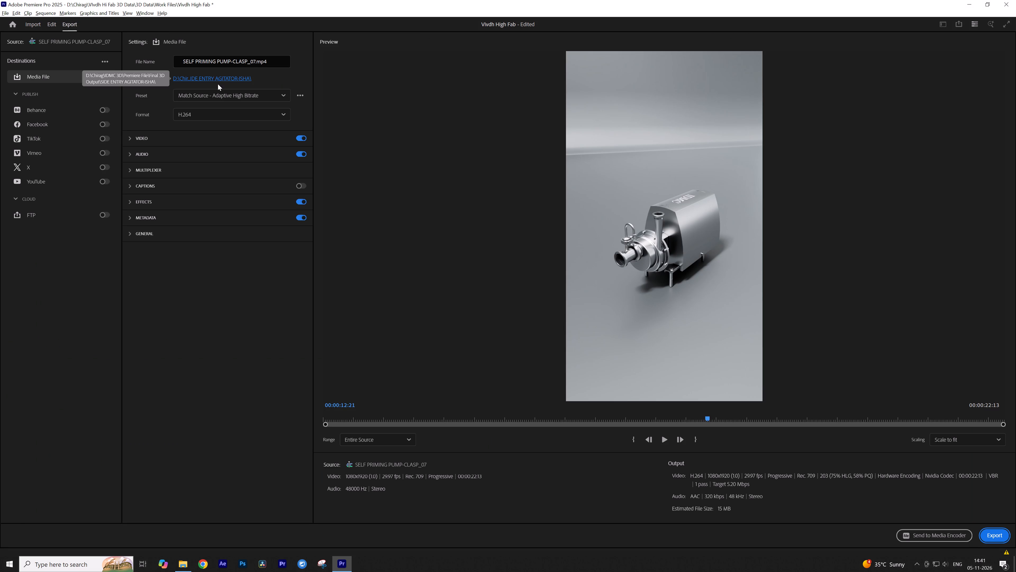
left_click(234, 20)
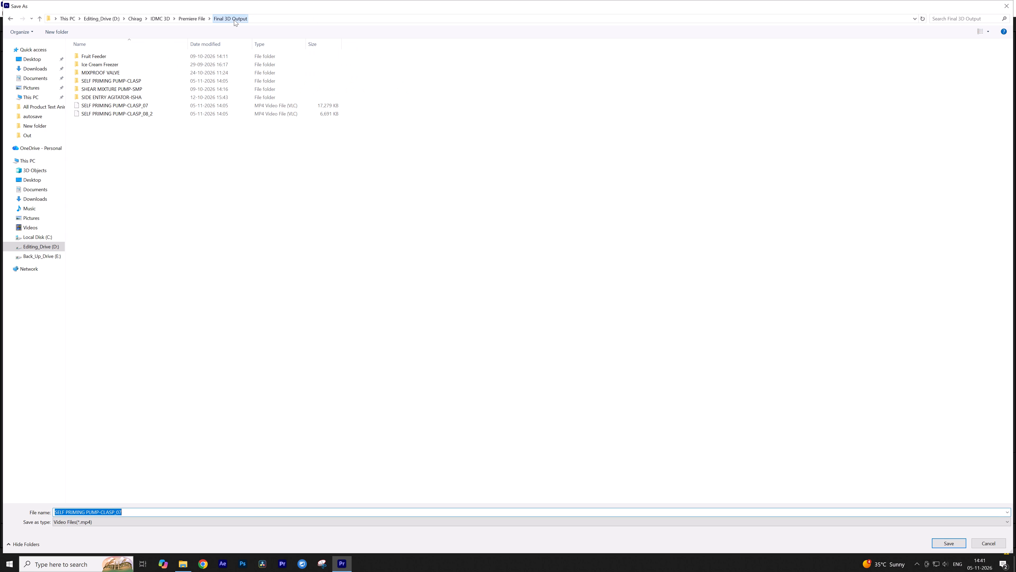
left_click(202, 16)
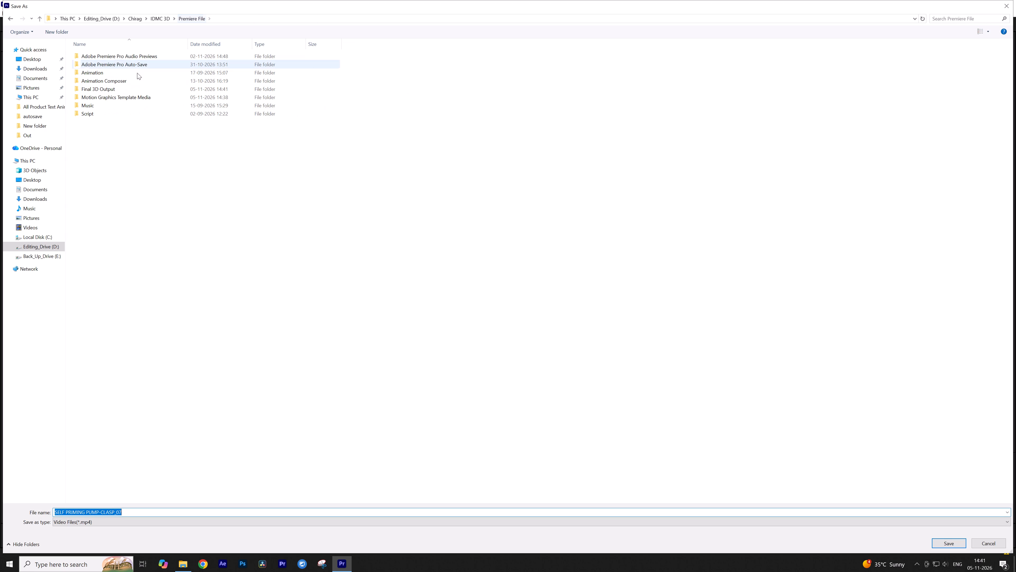
double_click(126, 88)
double_click(129, 83)
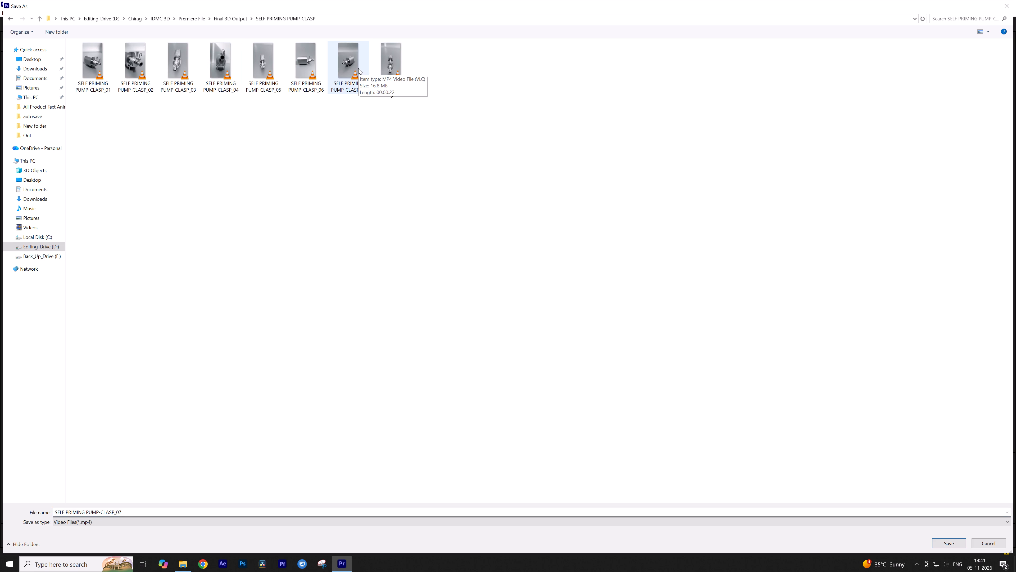
double_click(358, 68)
left_click(560, 307)
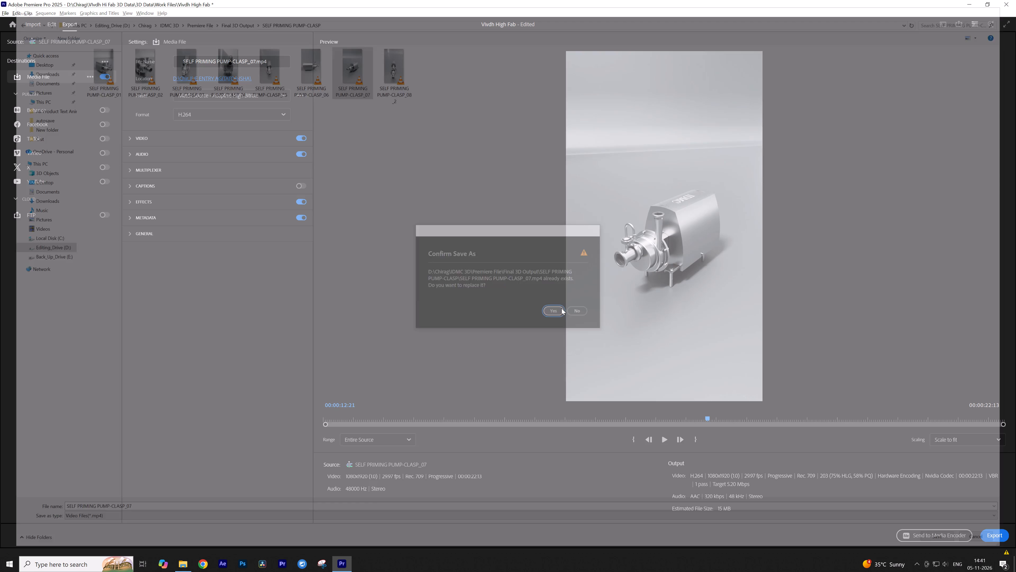
left_click(997, 534)
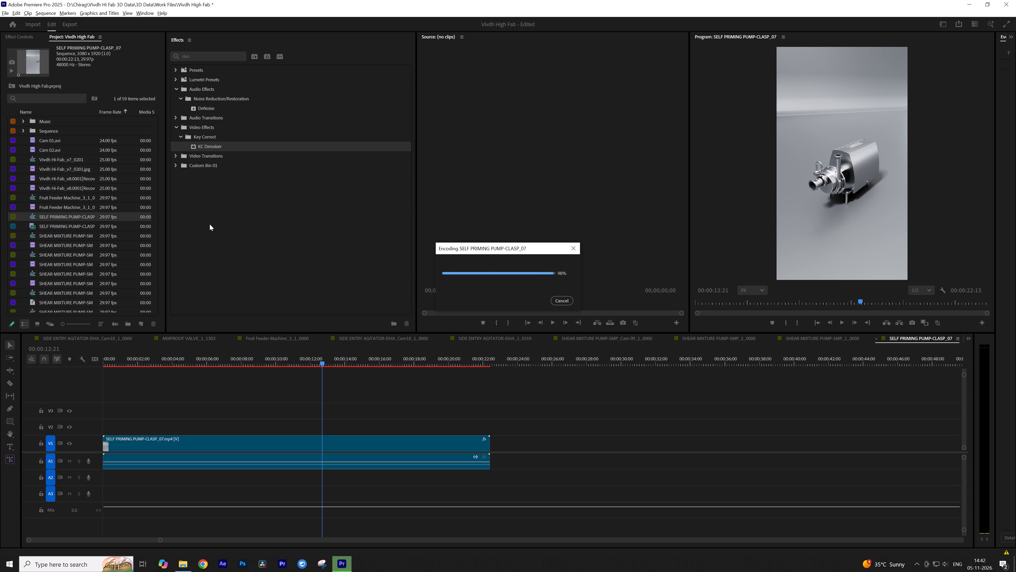
Import the copied SELF PRIMING PUMP-CLASP_08_2.mp4 from Final 3D Output and create a new sequence from it.
key("alt+Tab")
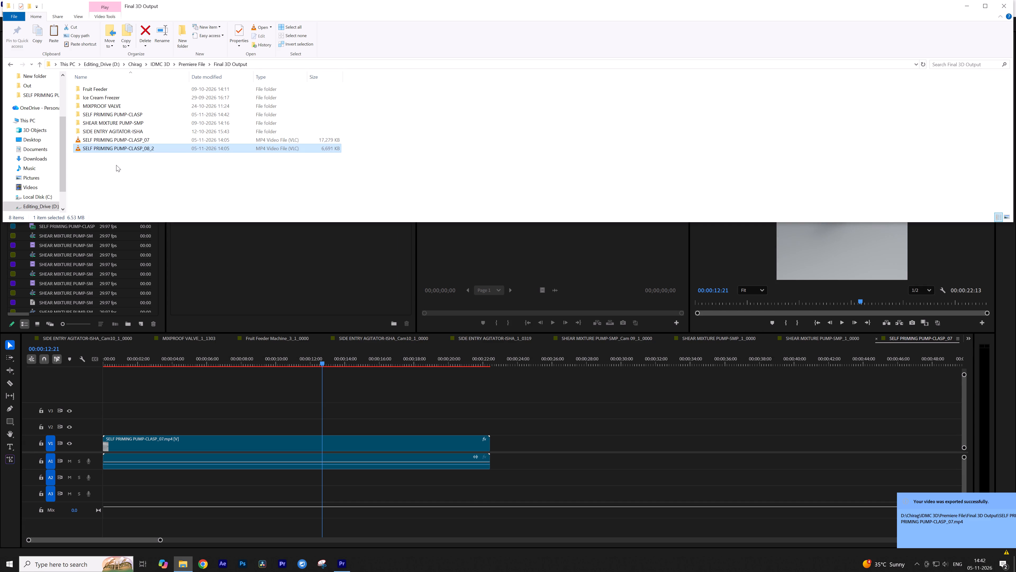
left_click_drag(116, 147, 88, 234)
key("alt+Tab")
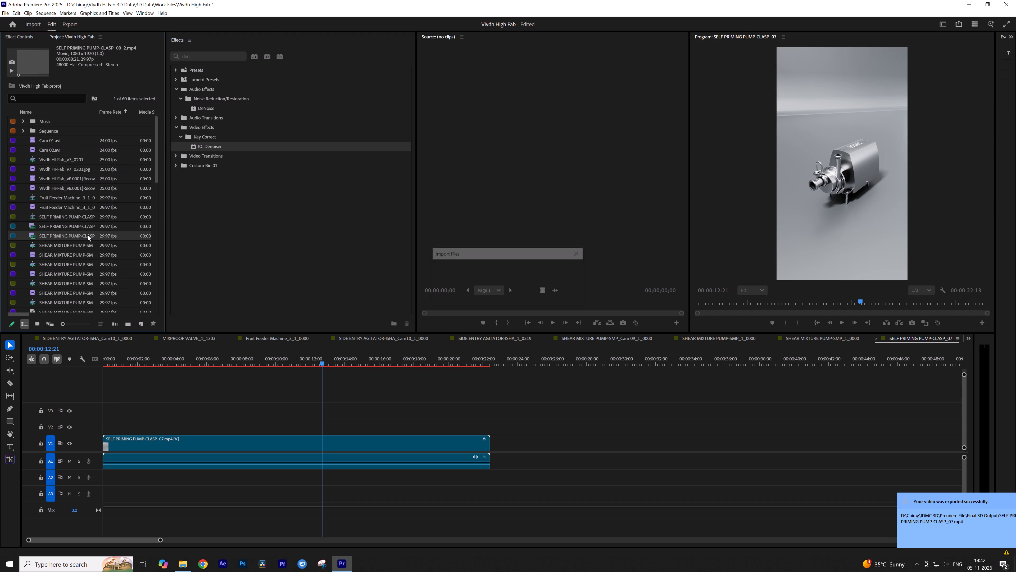
left_click_drag(31, 237, 137, 324)
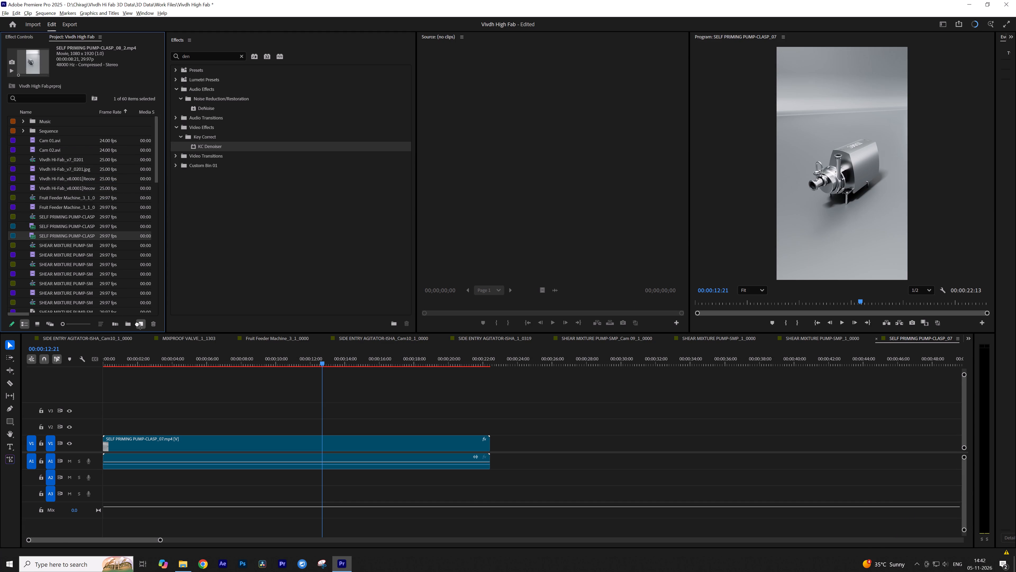
left_click_drag(137, 324, 138, 324)
Apply the KC Denoiser effect to the SELF PRIMING PUMP-CLASP_08_2.mp4 clip and briefly preview it.
left_click_drag(220, 148, 254, 442)
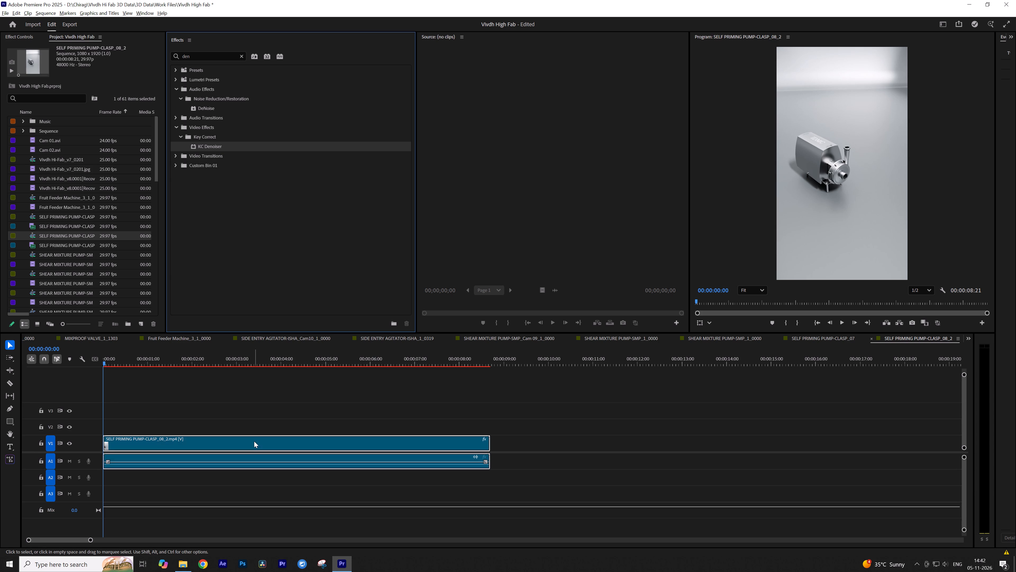
key("space")
key("space")
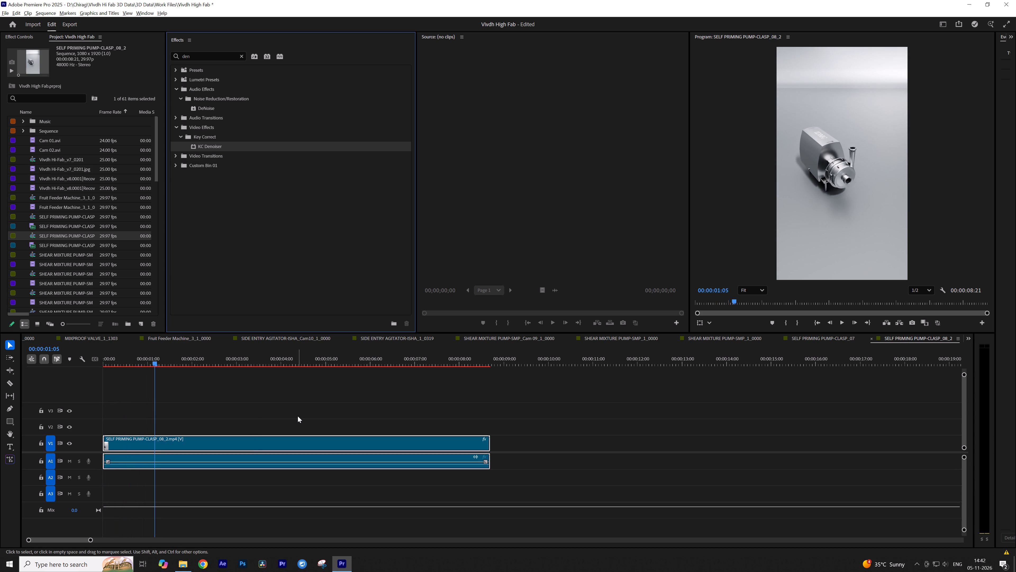
Export the denoised sequence as SELF PRIMING PUMP-CLASP_08_2.mp4 into Final 3D Output's SELF PRIMING PUMP-CLASP folder, replacing the existing file.
key("ctrl+m")
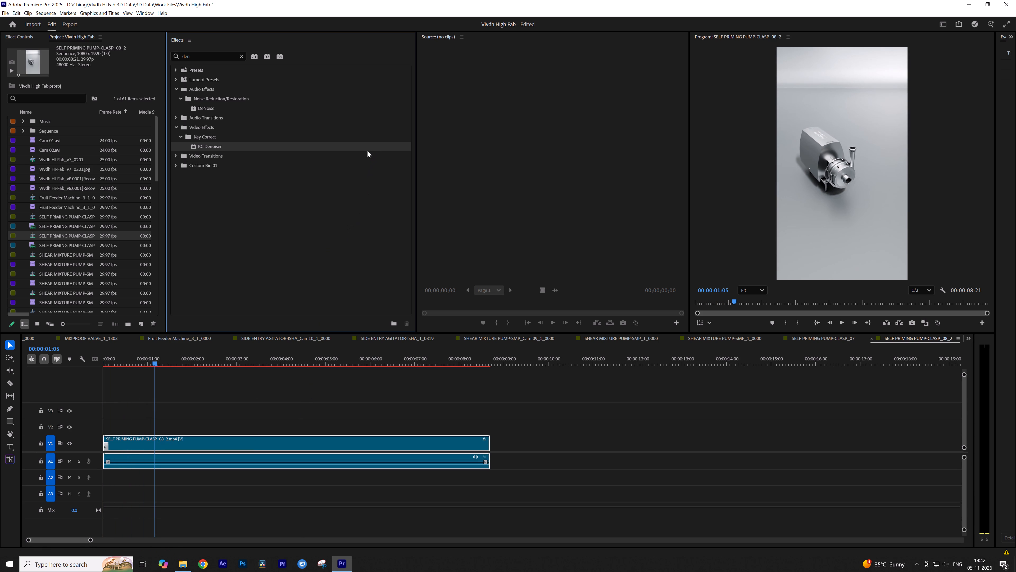
left_click(344, 358)
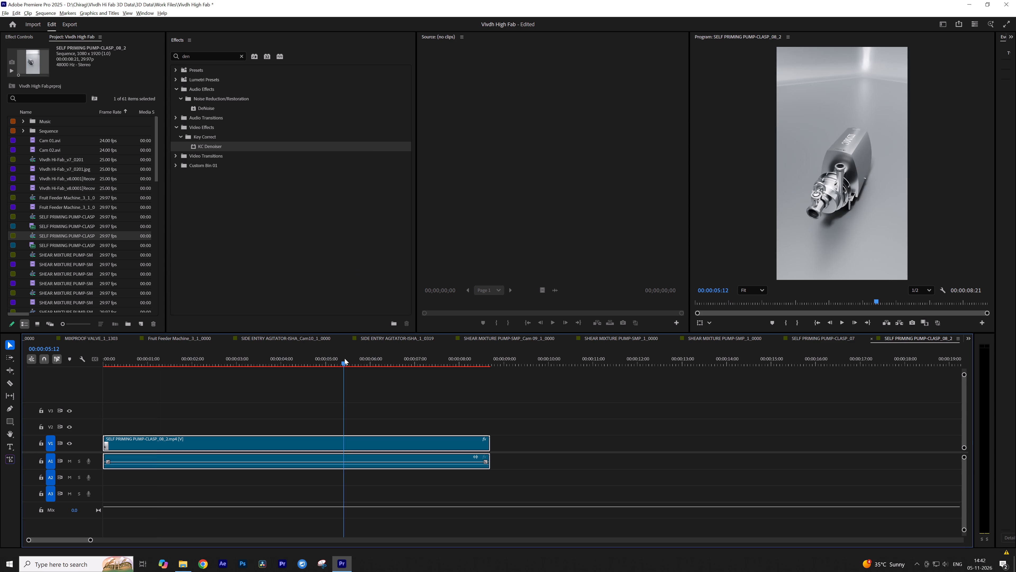
key("ctrl+m")
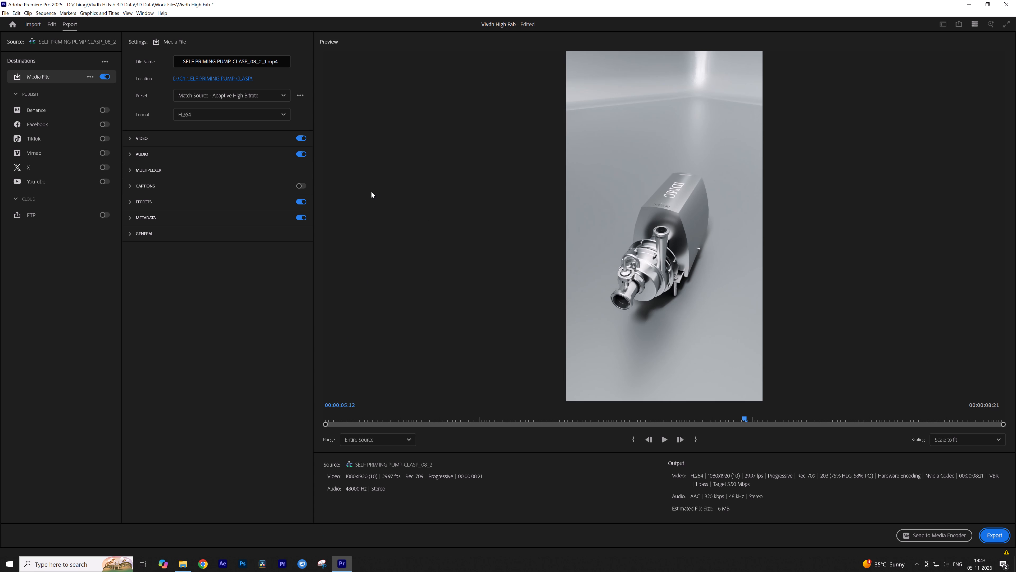
left_click(230, 79)
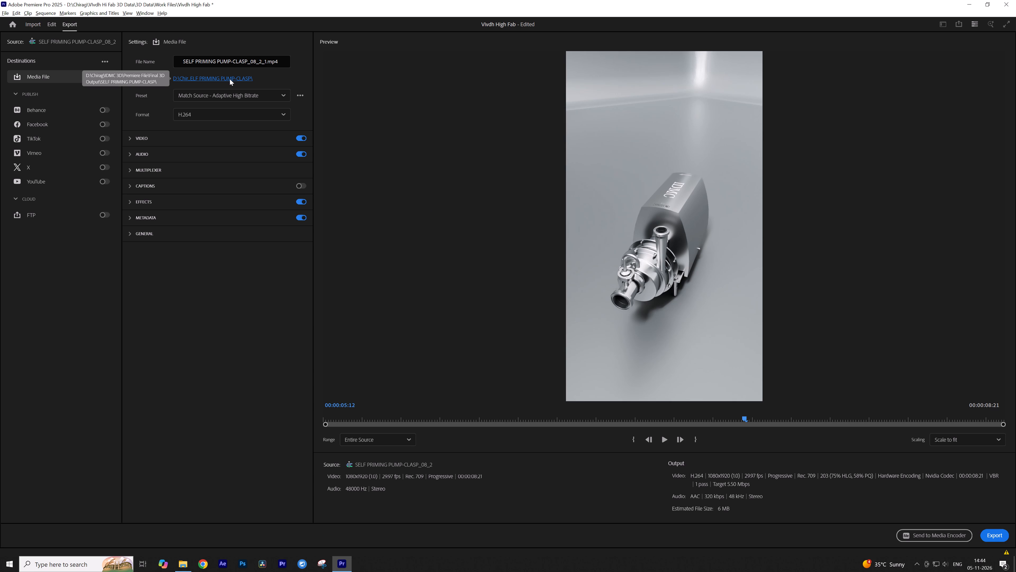
double_click(391, 63)
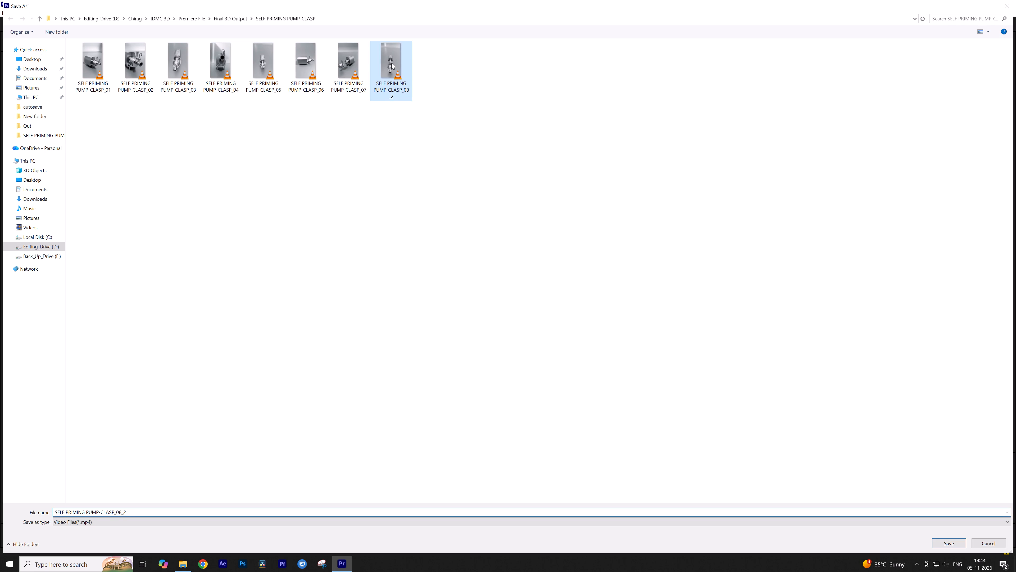
left_click(561, 312)
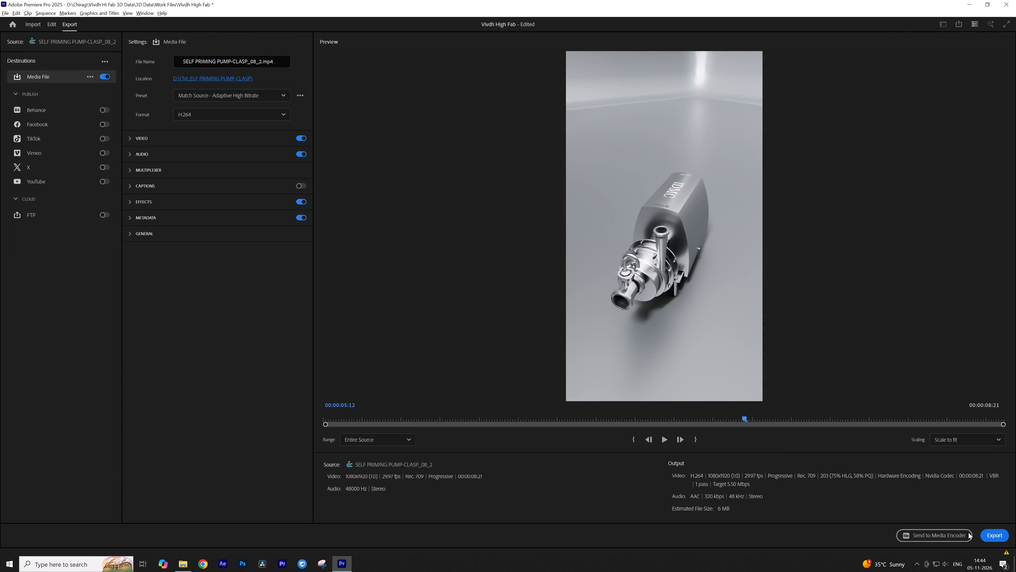
left_click(981, 535)
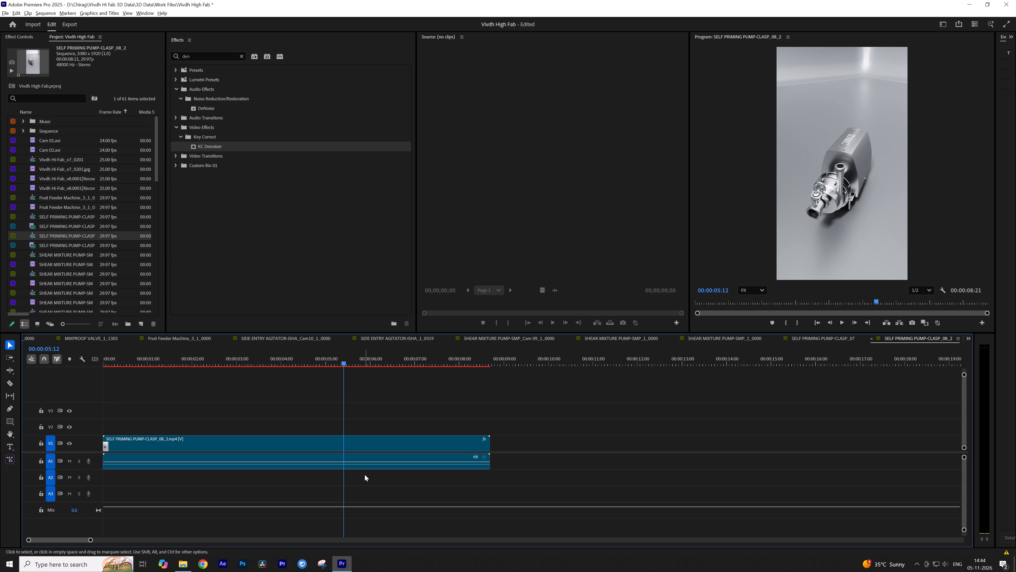
Save the Vivdh High Fab project.
left_click(314, 410)
key("ctrl+s")
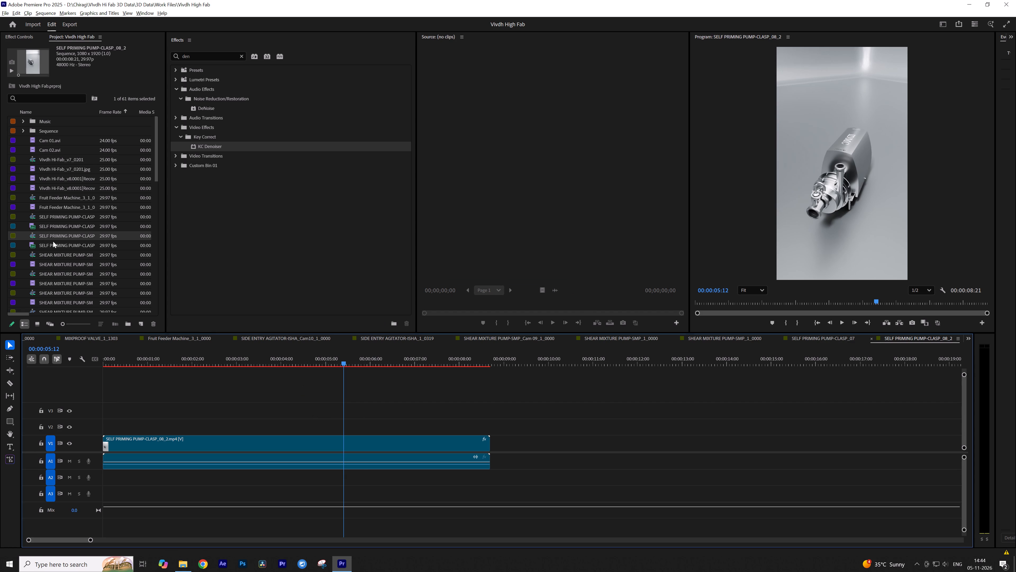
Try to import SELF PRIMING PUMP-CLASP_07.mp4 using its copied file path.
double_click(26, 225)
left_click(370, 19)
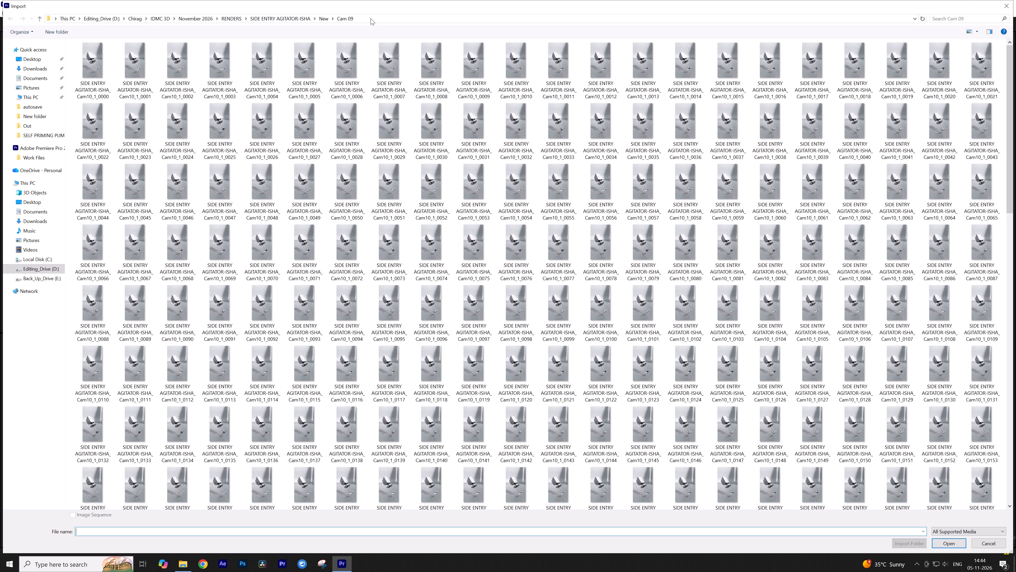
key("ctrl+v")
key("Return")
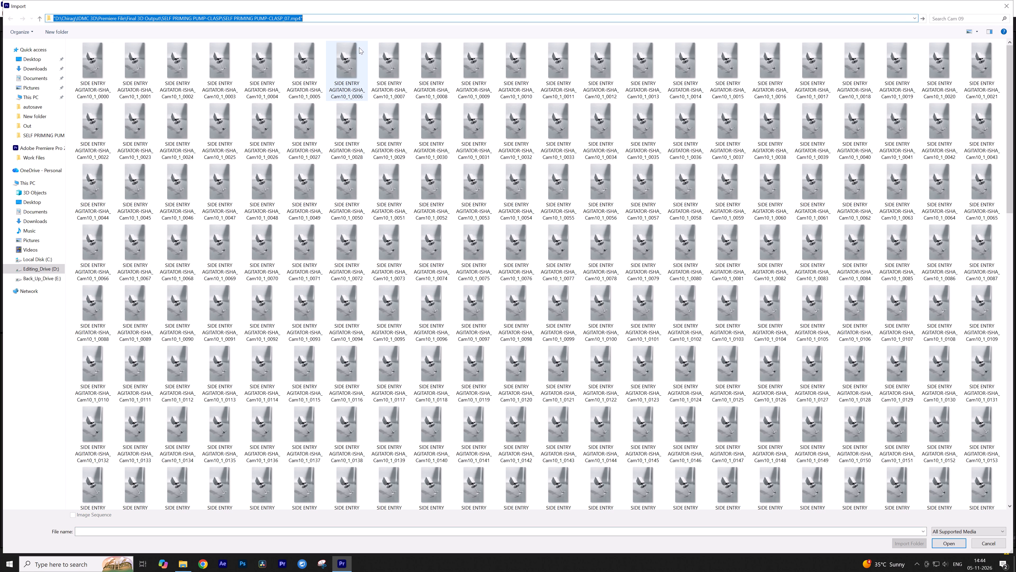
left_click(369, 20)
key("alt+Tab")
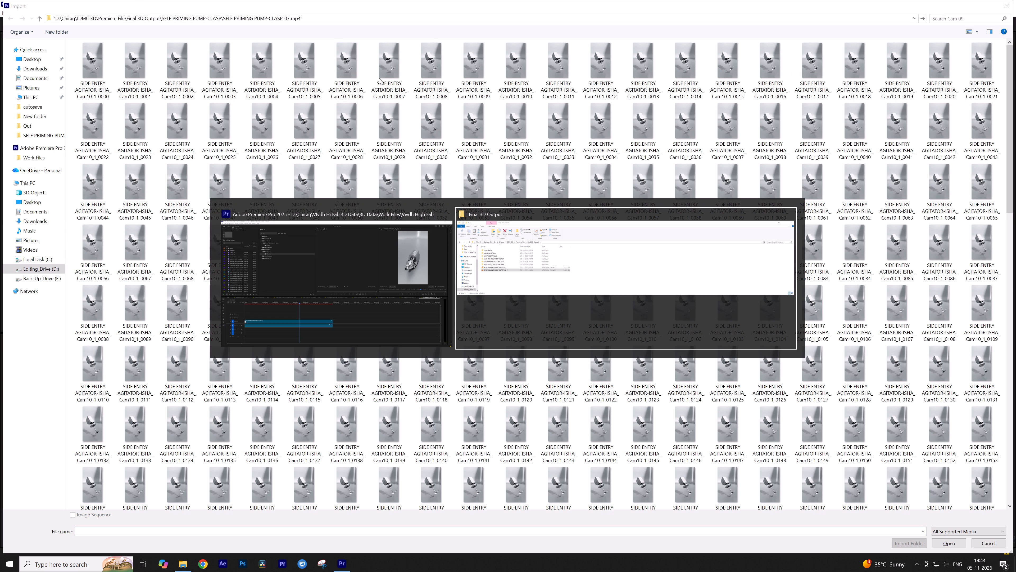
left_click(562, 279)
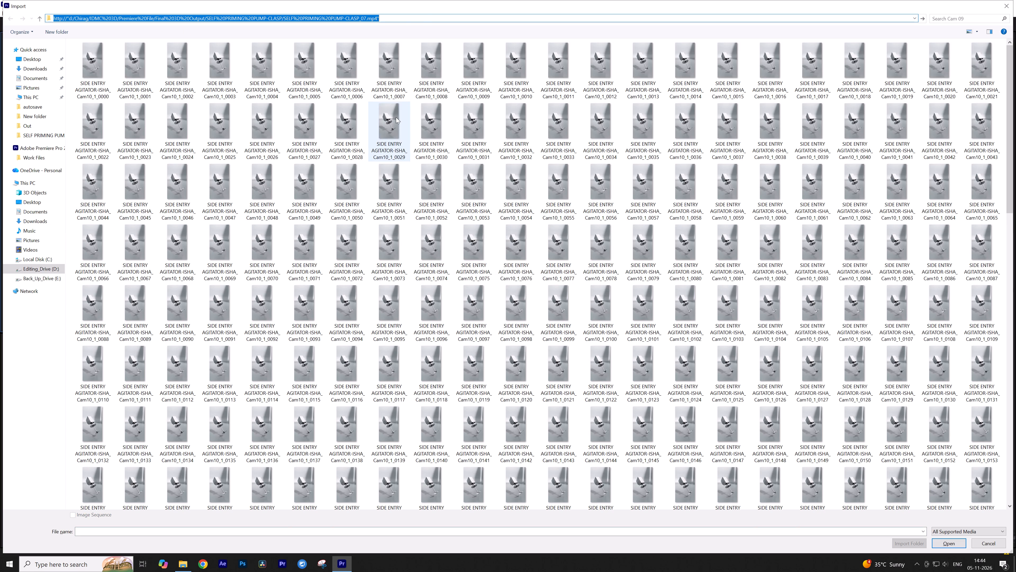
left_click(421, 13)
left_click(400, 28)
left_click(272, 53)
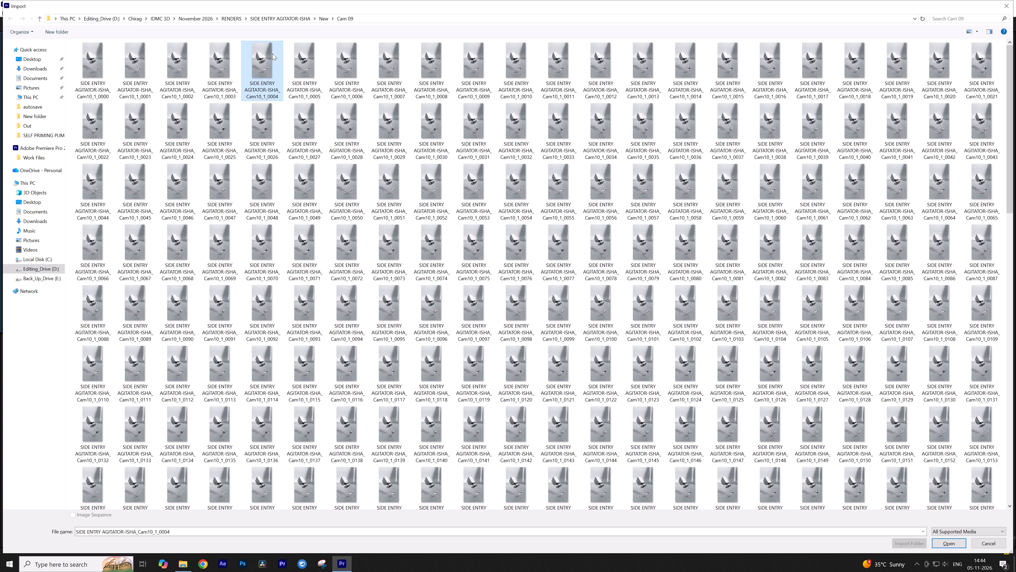
Browse the Cam 09 render frames in the SHEAR MIXTURE PUMP-SMP folder under RENDERS.
left_click(312, 19)
left_click(277, 17)
left_click(230, 19)
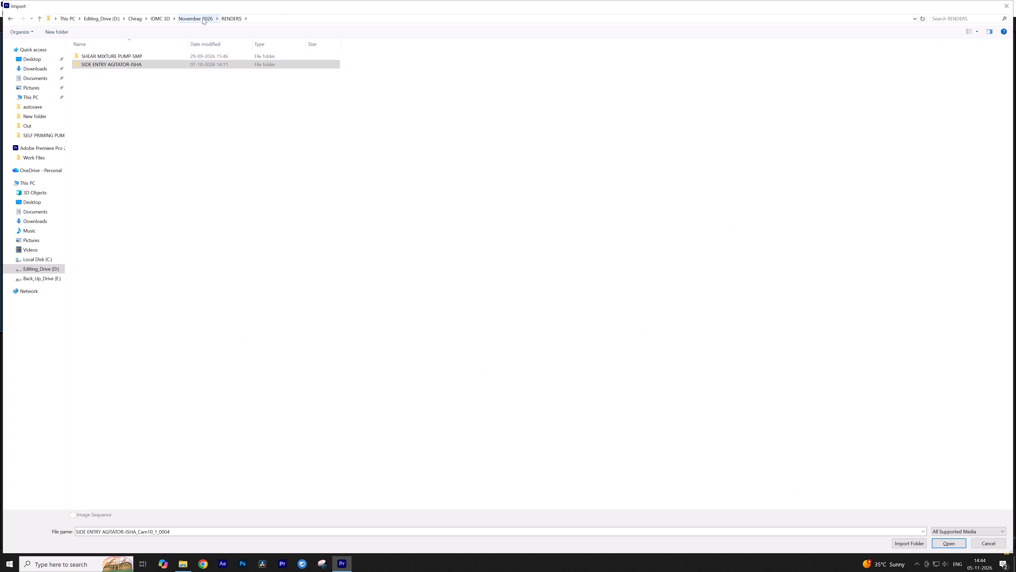
double_click(165, 53)
double_click(122, 66)
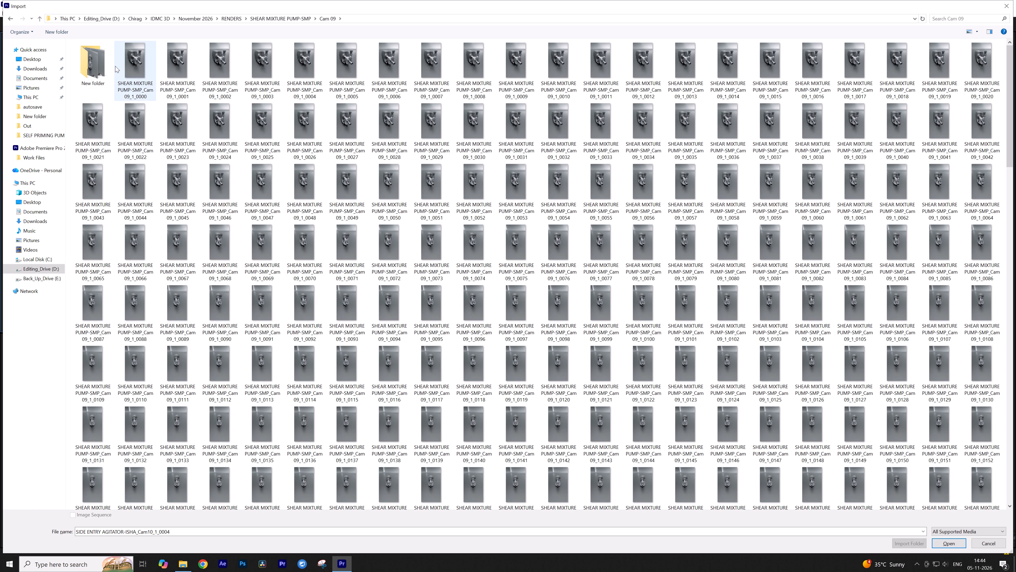
scroll(138, 138, "down", 4)
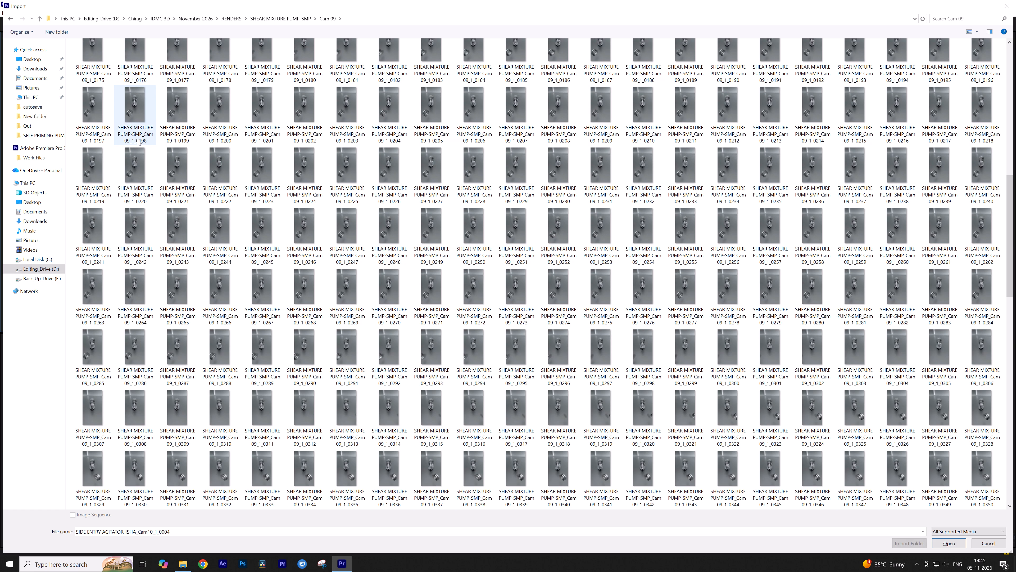
scroll(137, 139, "down", 3)
scroll(137, 139, "up", 7)
scroll(152, 123, "up", 6)
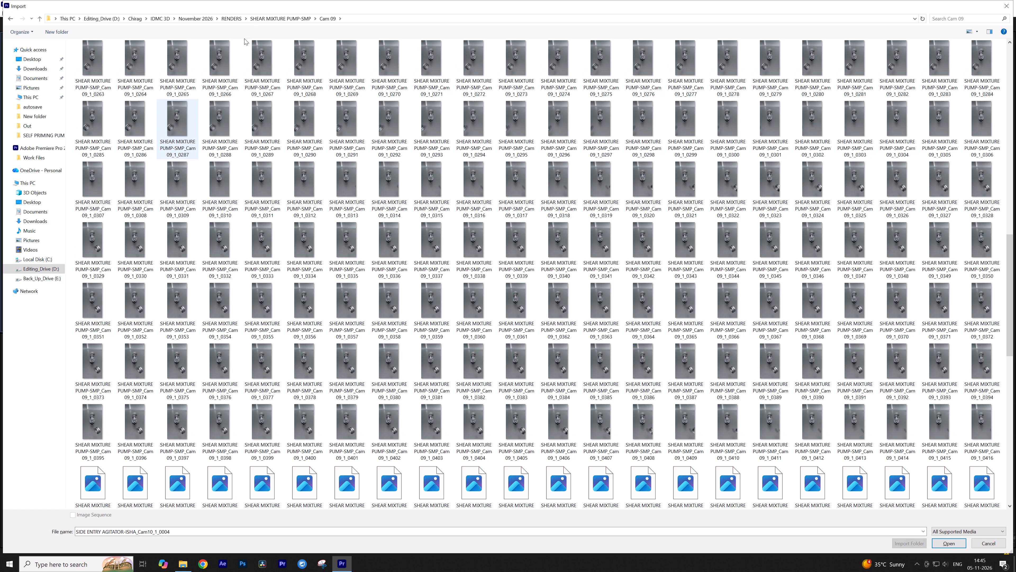
Import the image sequence starting at SHEAR MIXTURE PUMP-SMP_1_0676 from Cam 01to08, folder 04, subfolder 01, and create a new sequence from it.
left_click(267, 20)
double_click(107, 63)
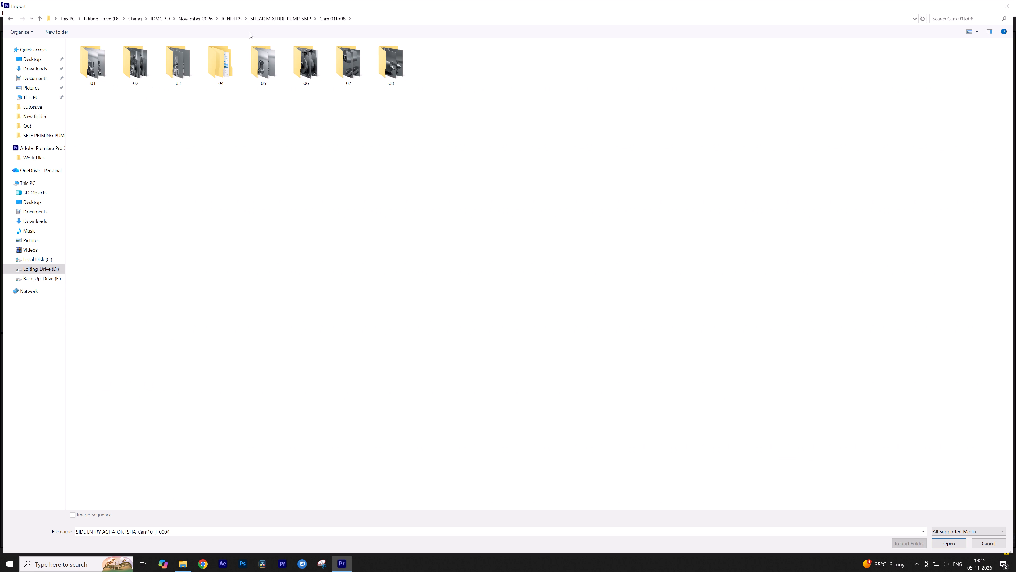
left_click(204, 68)
left_click(185, 67)
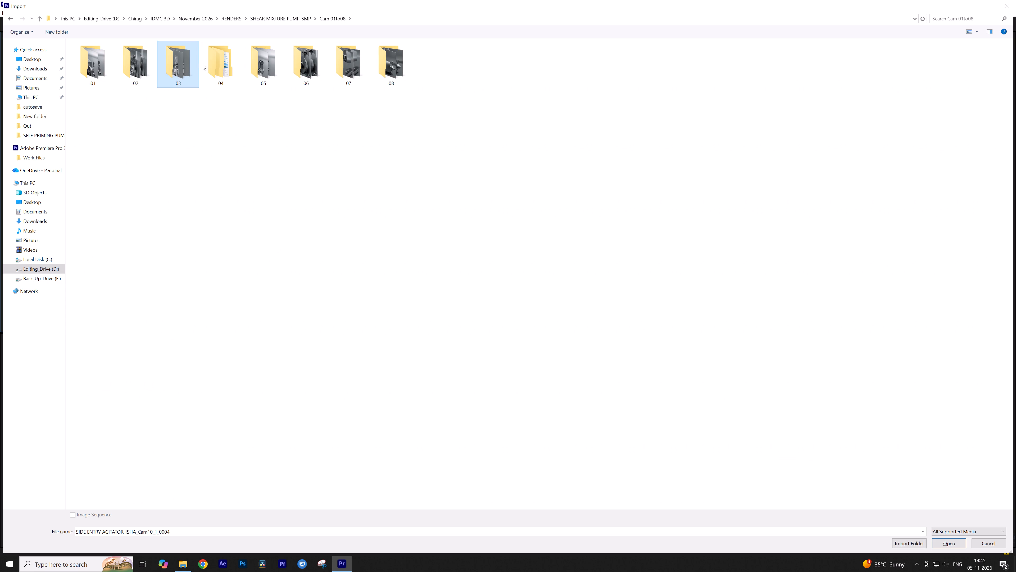
double_click(211, 62)
left_click(114, 62)
double_click(79, 62)
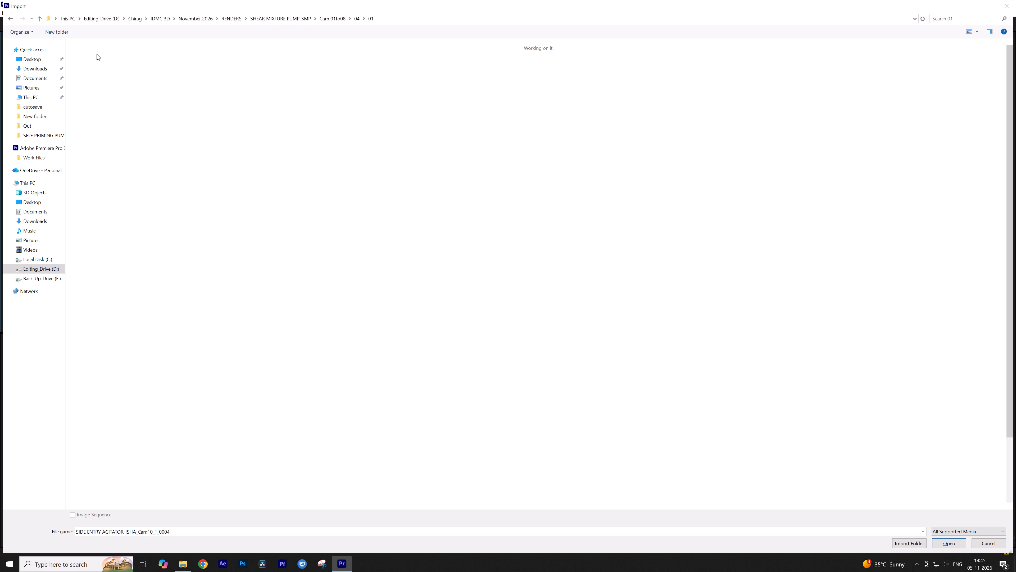
left_click(97, 54)
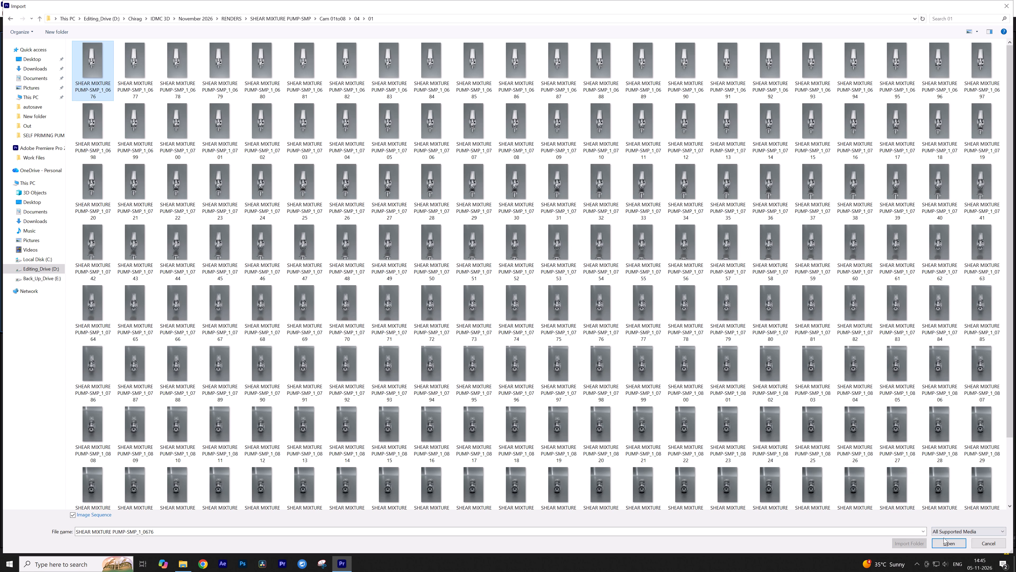
left_click(944, 542)
left_click_drag(31, 301, 90, 316)
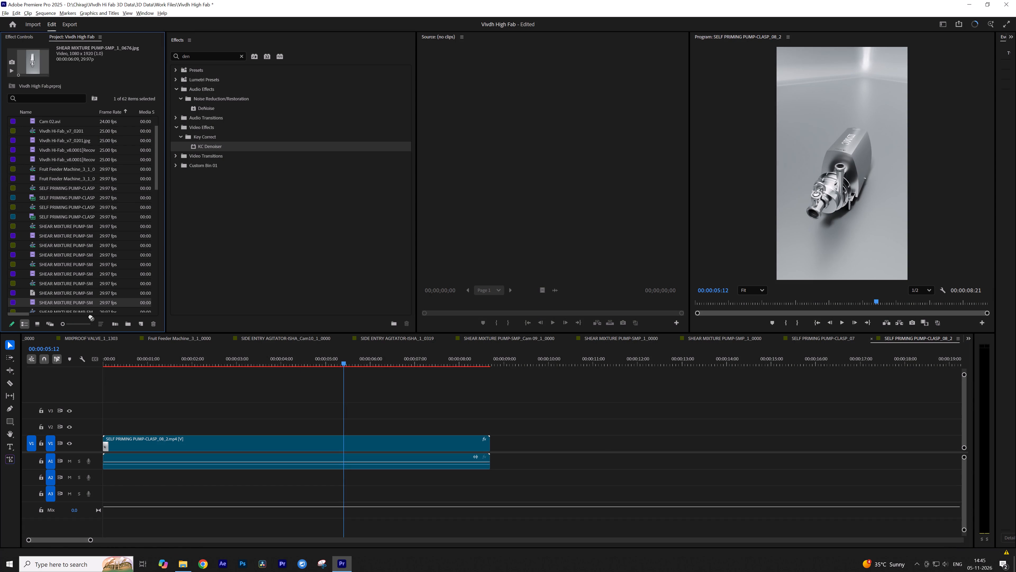
left_click_drag(90, 316, 142, 326)
Apply the KC Denoiser effect to the SHEAR MIXTURE PUMP-SMP_1_0676.jpg clip and briefly preview it.
left_click_drag(212, 146, 231, 427)
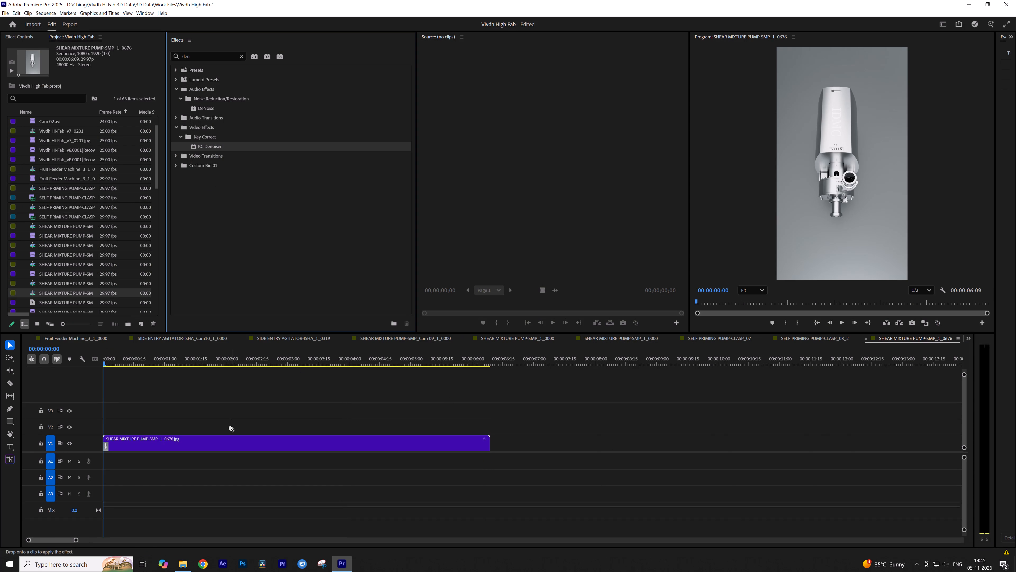
left_click_drag(231, 427, 229, 440)
key("space")
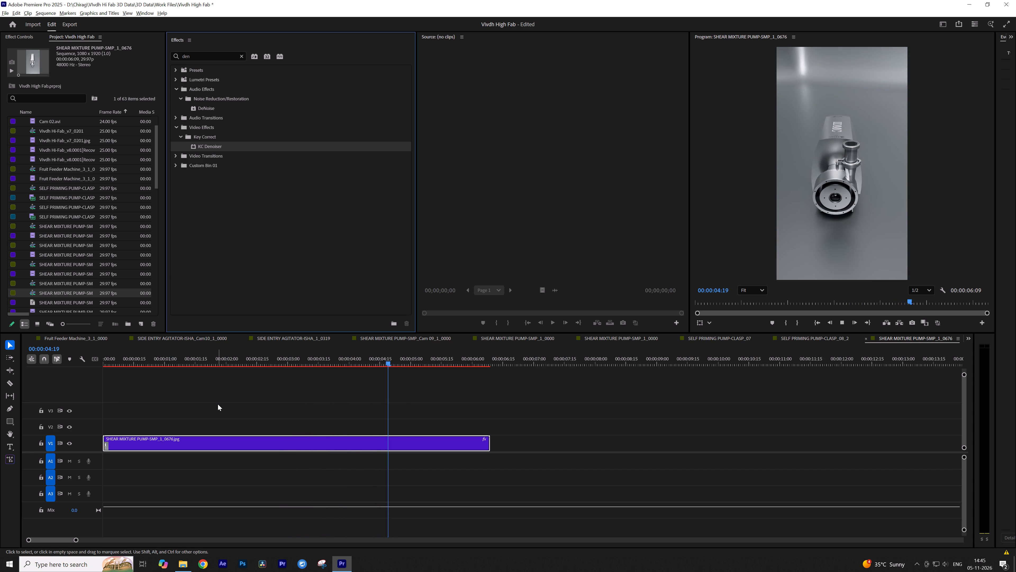
key("space")
Export the denoised sequence as SHEAR MIXTURE PUMP-SMP_04_1.mp4 into Final 3D Output's SHEAR MIXTURE PUMP-SMP folder.
key("ctrl+m")
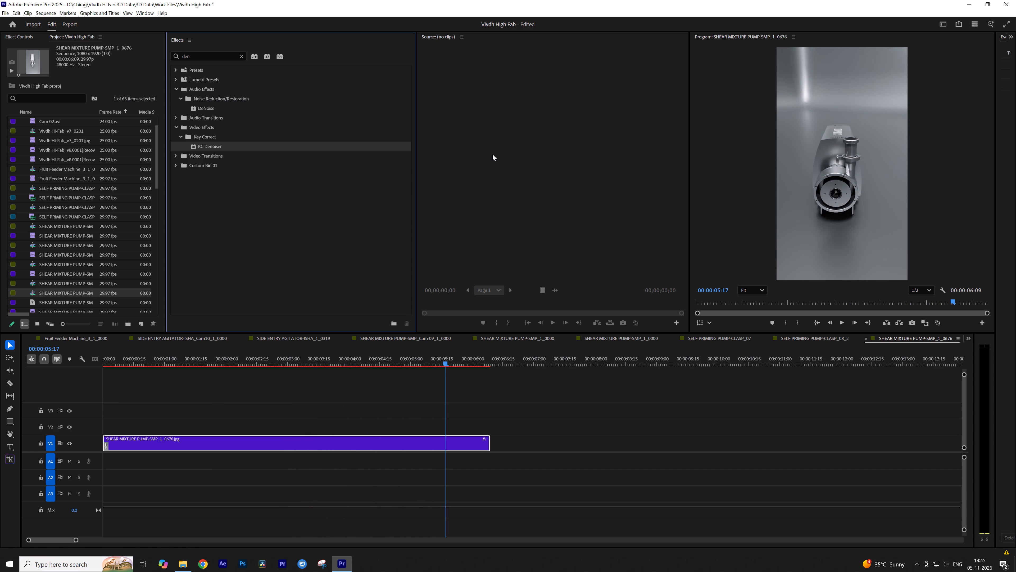
left_click(453, 377)
key("ctrl+m")
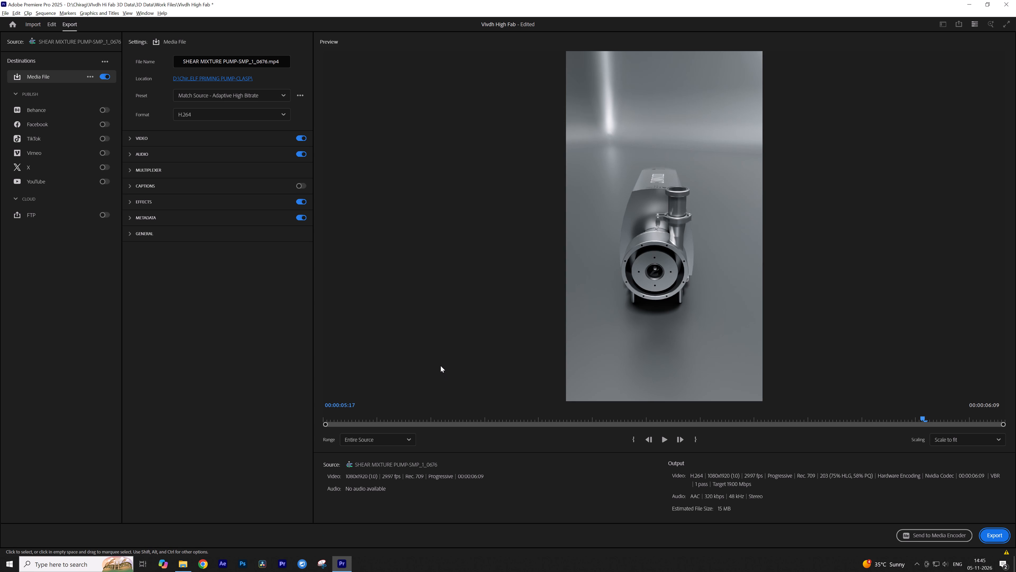
left_click(208, 77)
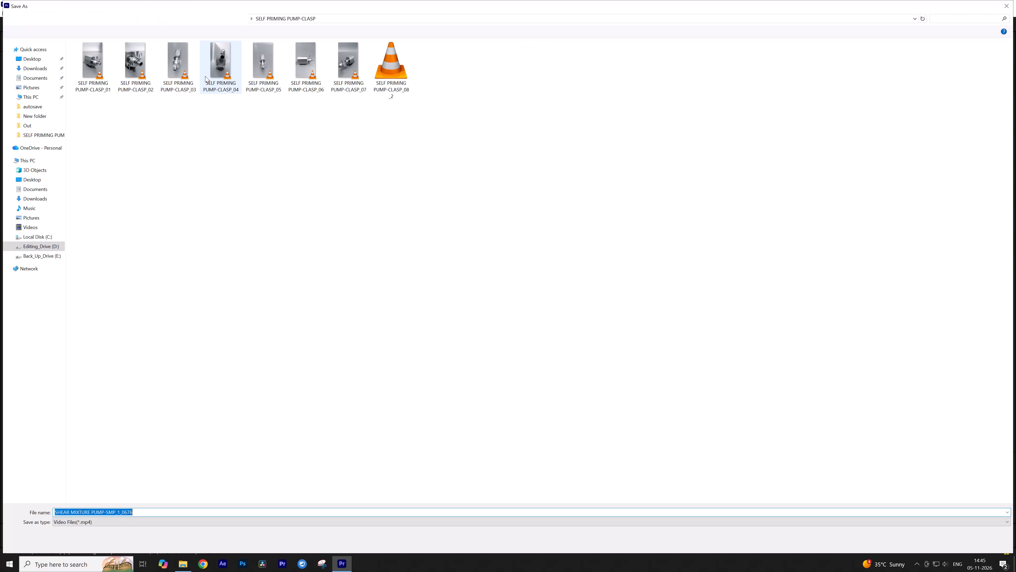
left_click(244, 18)
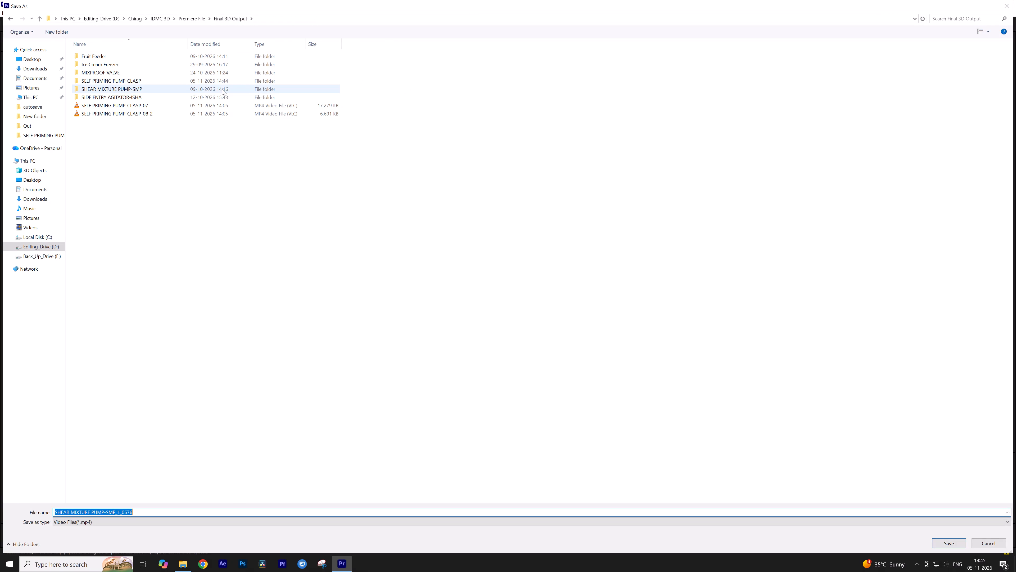
double_click(219, 88)
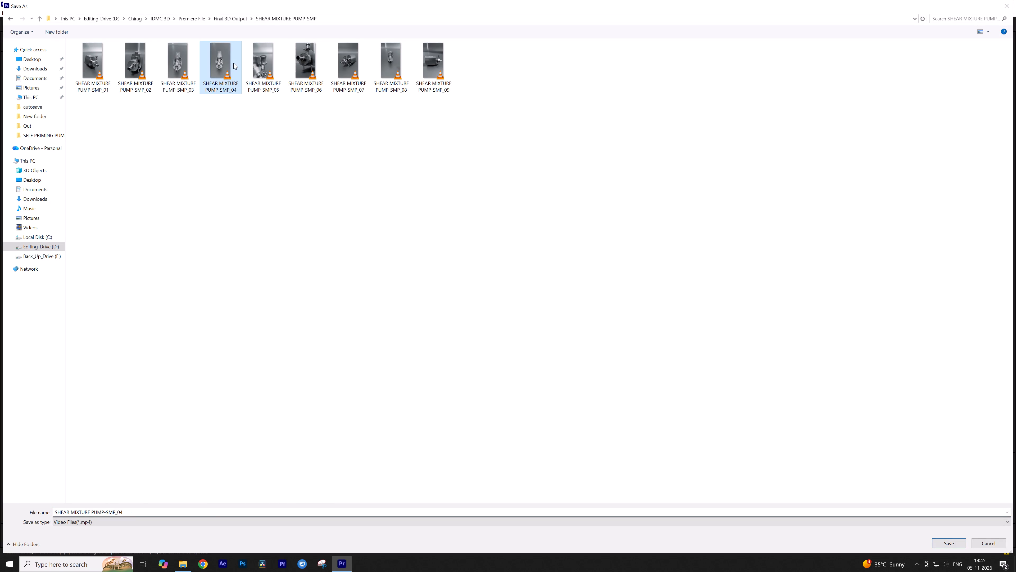
left_click(233, 63)
left_click(142, 516)
left_click(146, 511)
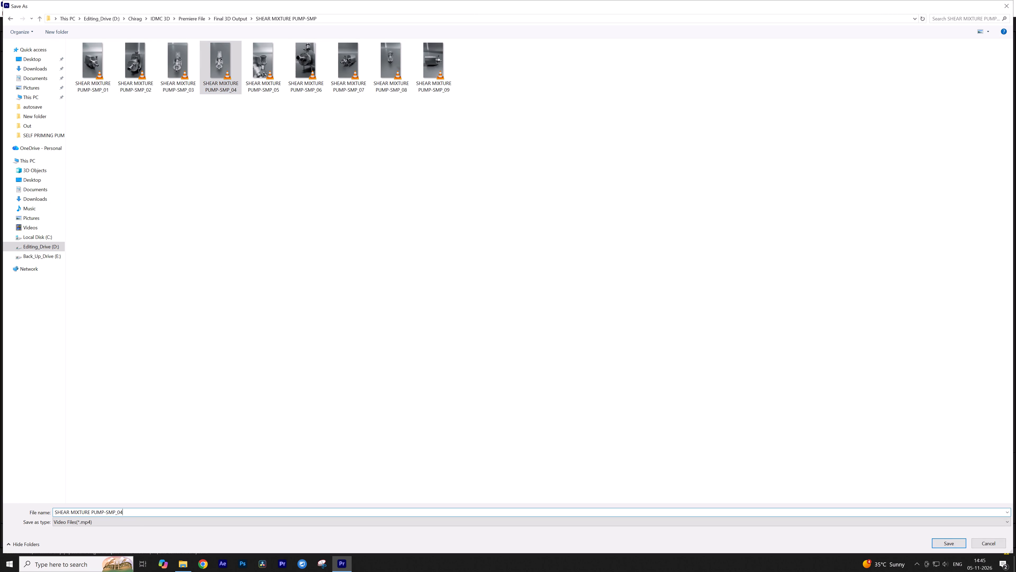
key("shift+underscore")
key("1")
left_click(209, 450)
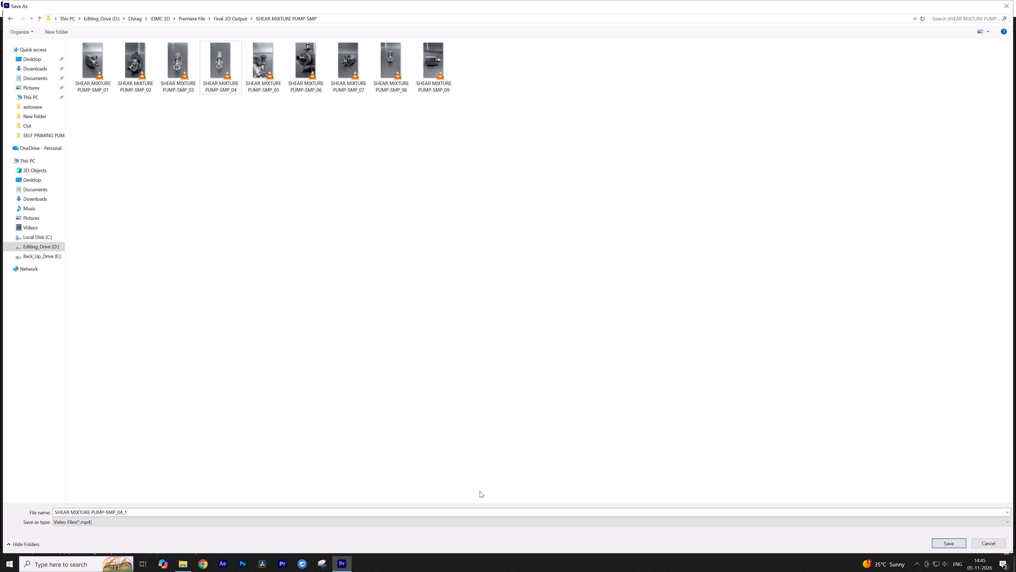
left_click(950, 539)
left_click(993, 534)
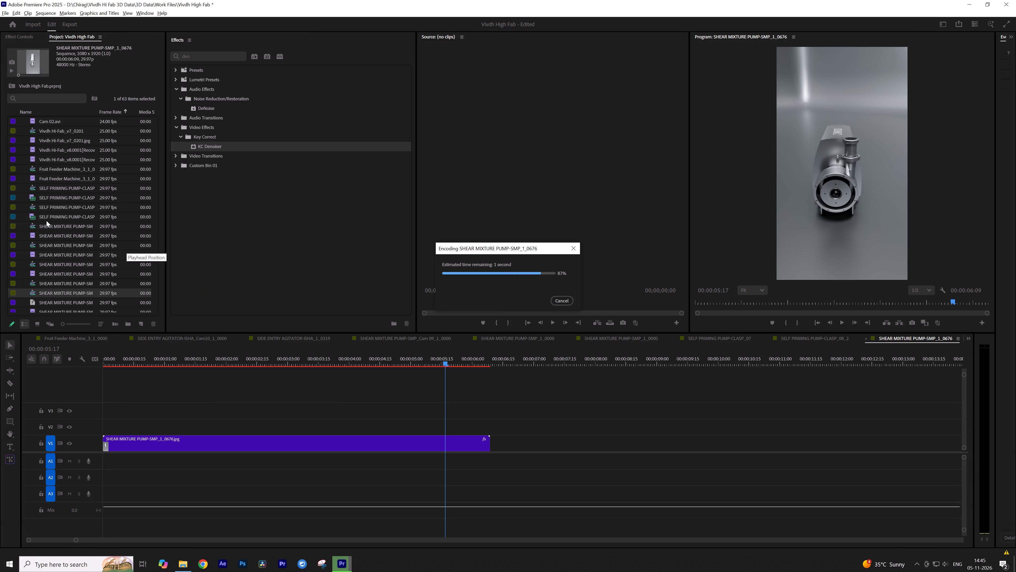
Import the image sequence starting at SHEAR MIXTURE PUMP-SMP_1_0676 from Cam 01to08, folder 04, subfolder 02, create a new sequence from it and briefly play it.
double_click(26, 212)
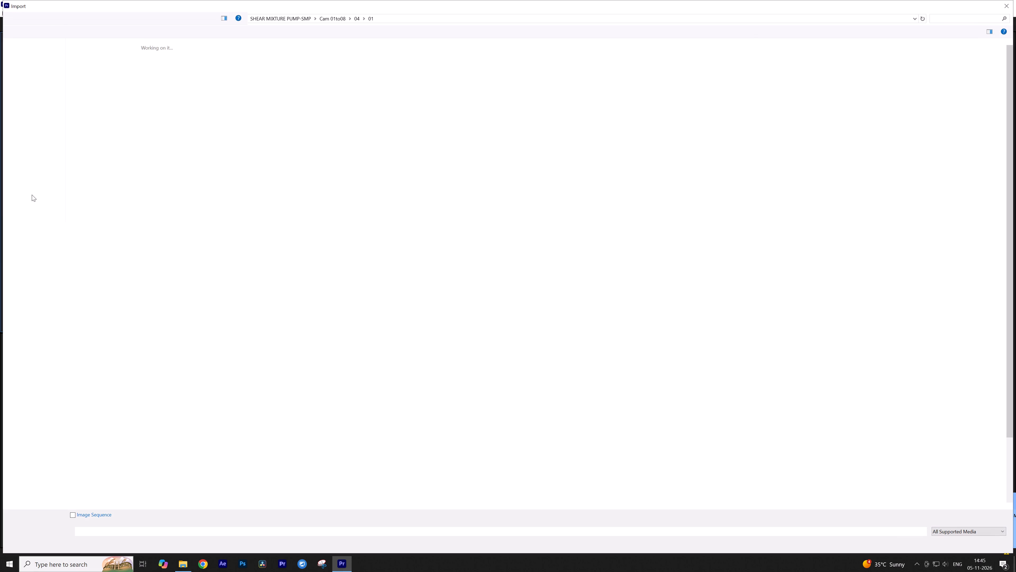
left_click(358, 17)
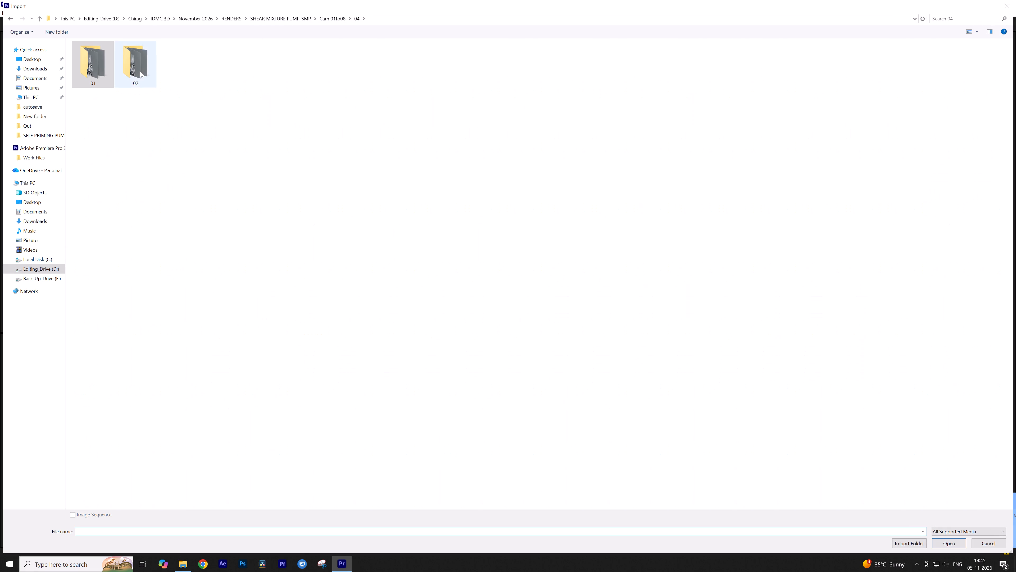
double_click(140, 71)
double_click(94, 62)
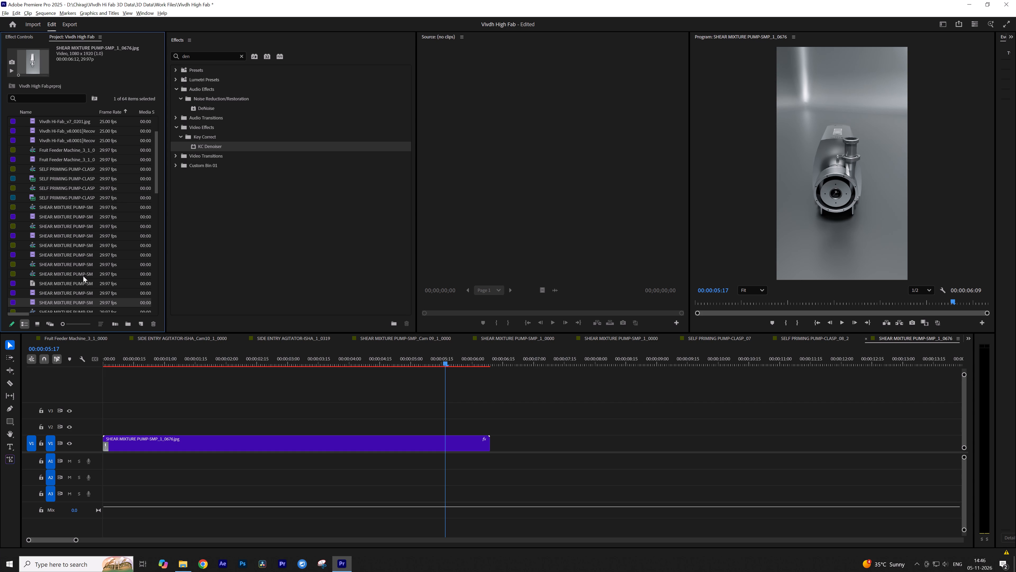
key("space")
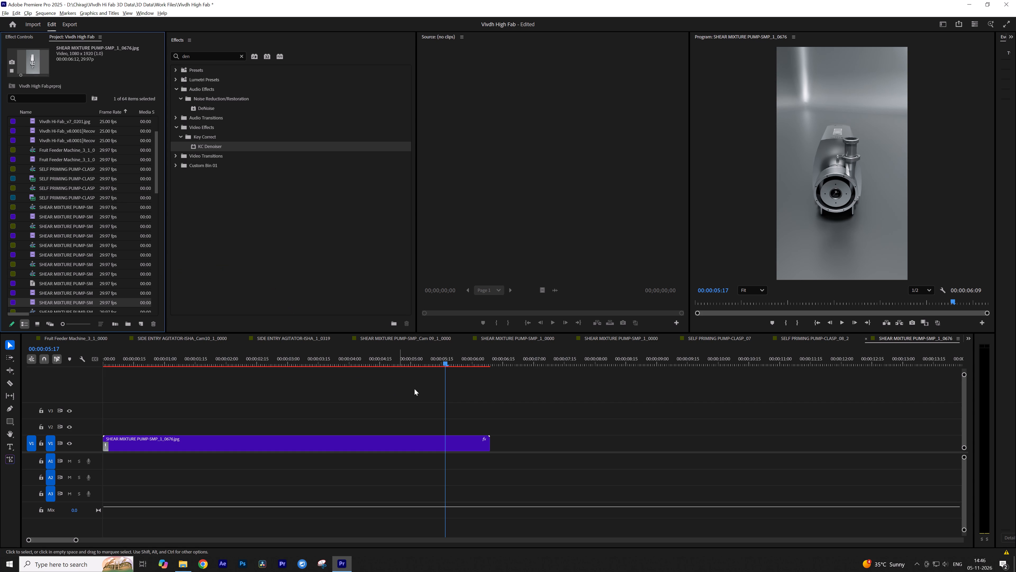
left_click_drag(427, 361, 236, 367)
left_click_drag(34, 303, 108, 324)
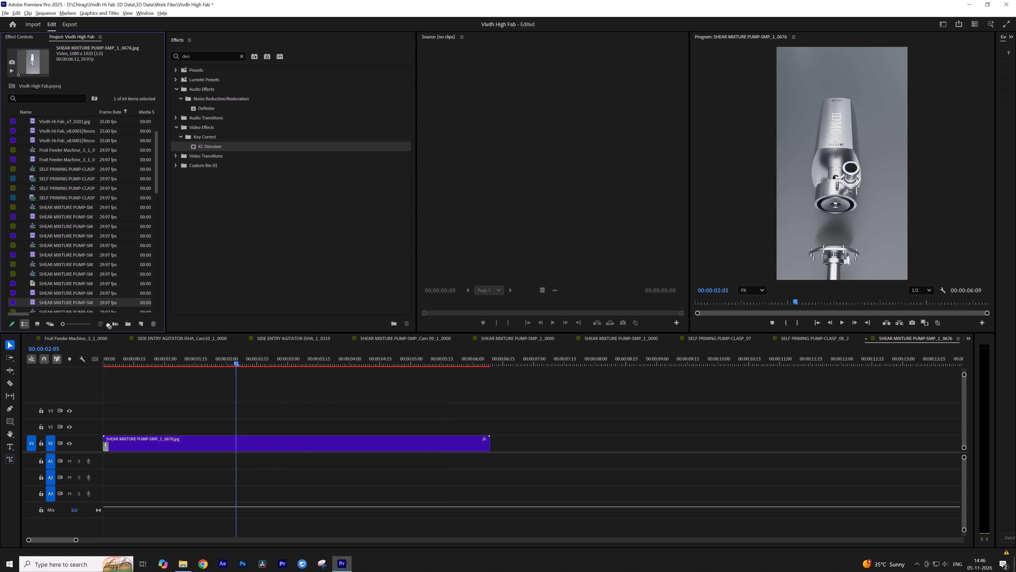
left_click_drag(108, 324, 141, 324)
key("space")
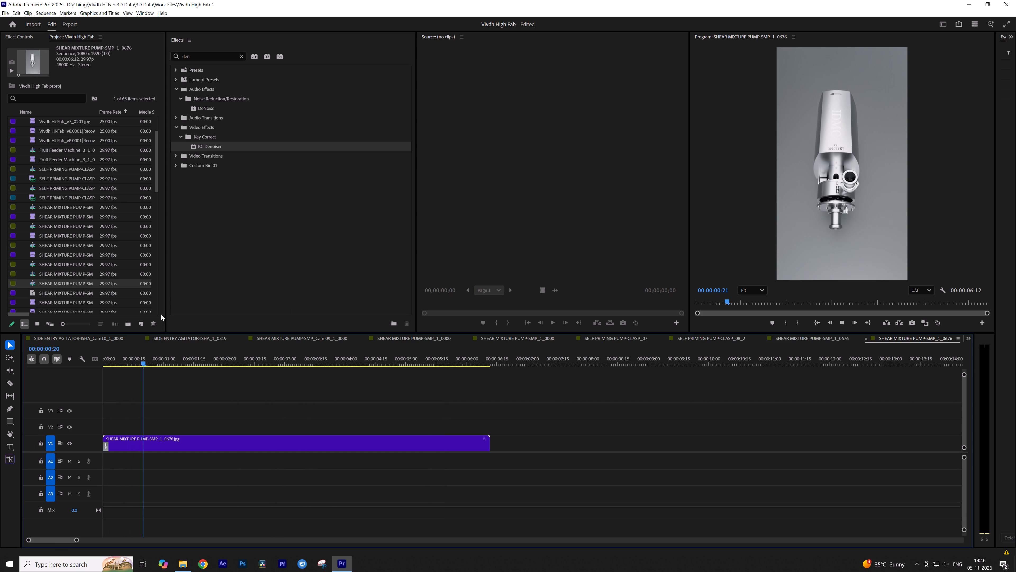
key("space")
Apply the KC Denoiser effect to the SHEAR MIXTURE PUMP-SMP_1_0676.jpg clip in the new sequence and briefly preview it.
left_click_drag(206, 147, 237, 355)
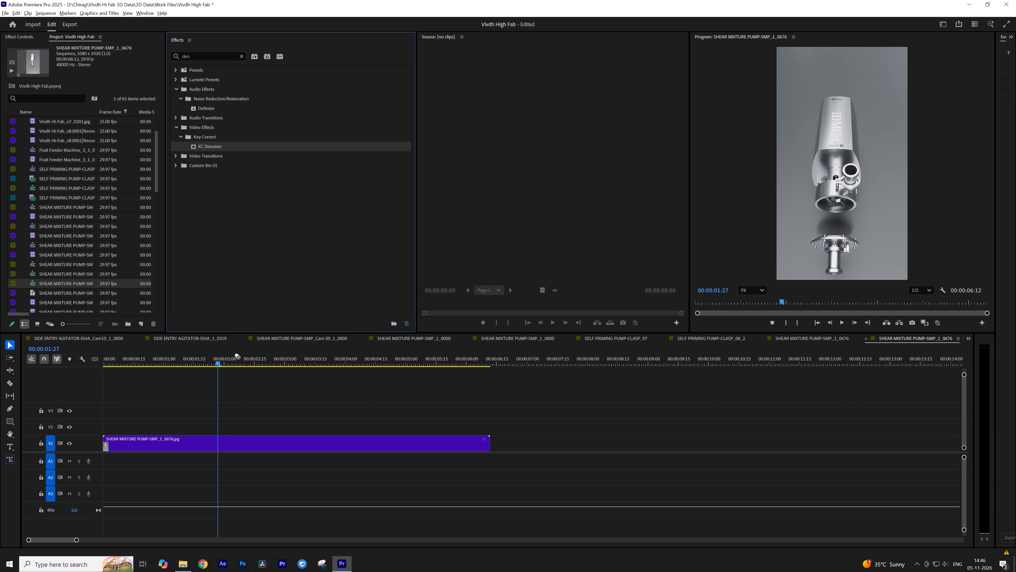
left_click_drag(237, 355, 233, 442)
key("space")
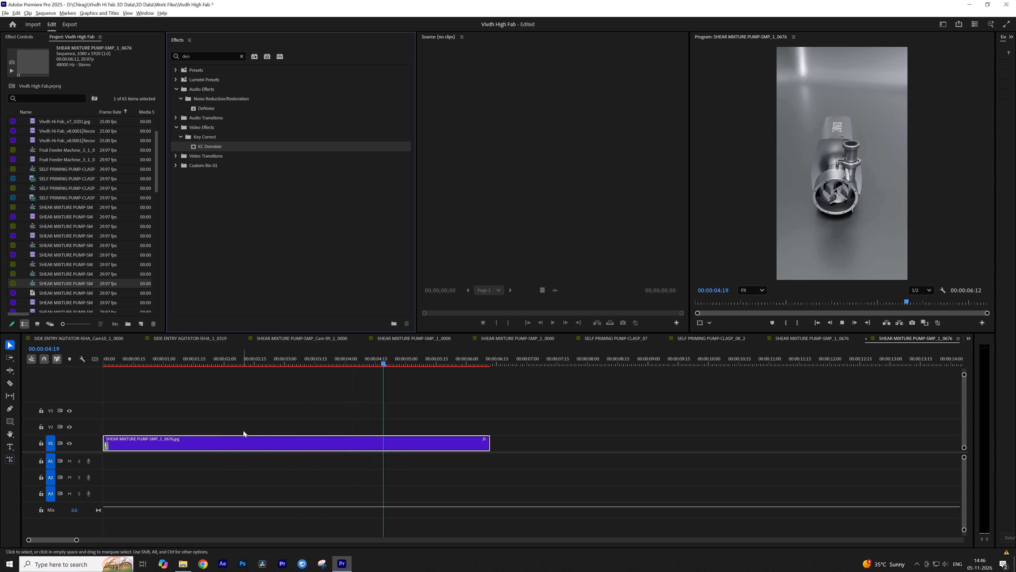
key("space")
Export the denoised sequence as SHEAR MIXTURE PUMP-SMP_04_2.mp4 into Final 3D Output's SHEAR MIXTURE PUMP-SMP folder.
key("ctrl+m")
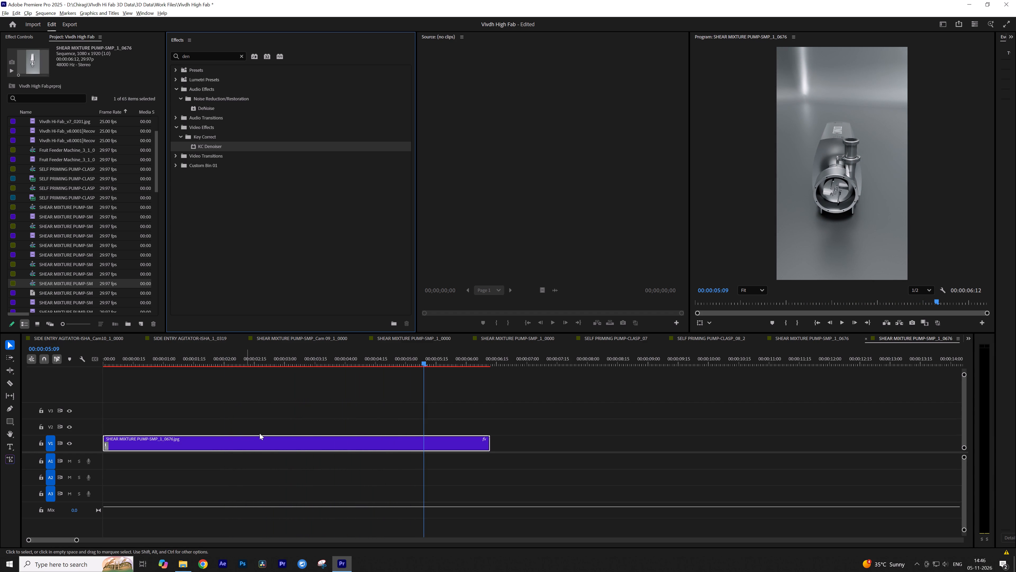
left_click(313, 430)
key("ctrl+m")
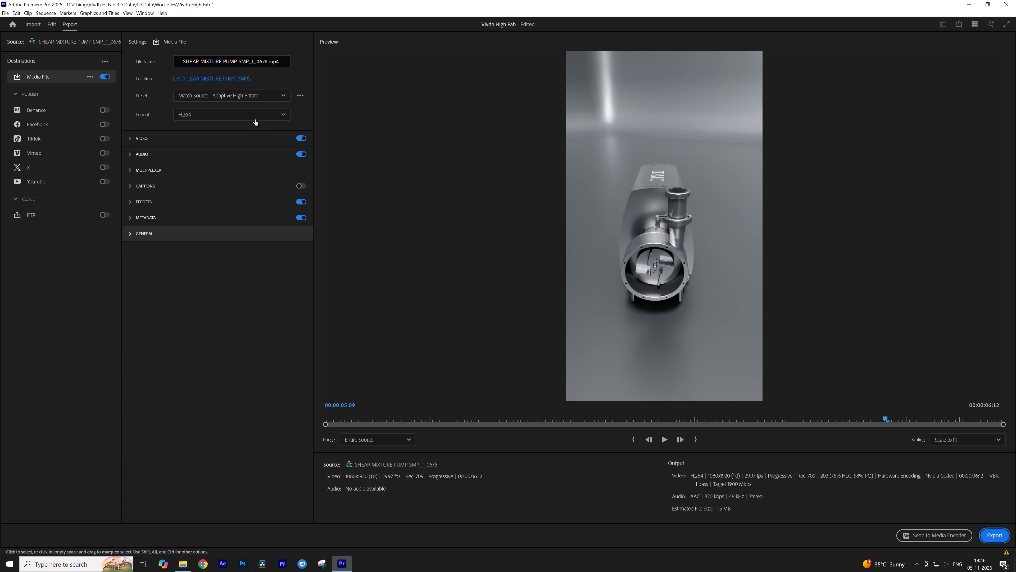
left_click(237, 79)
left_click(263, 71)
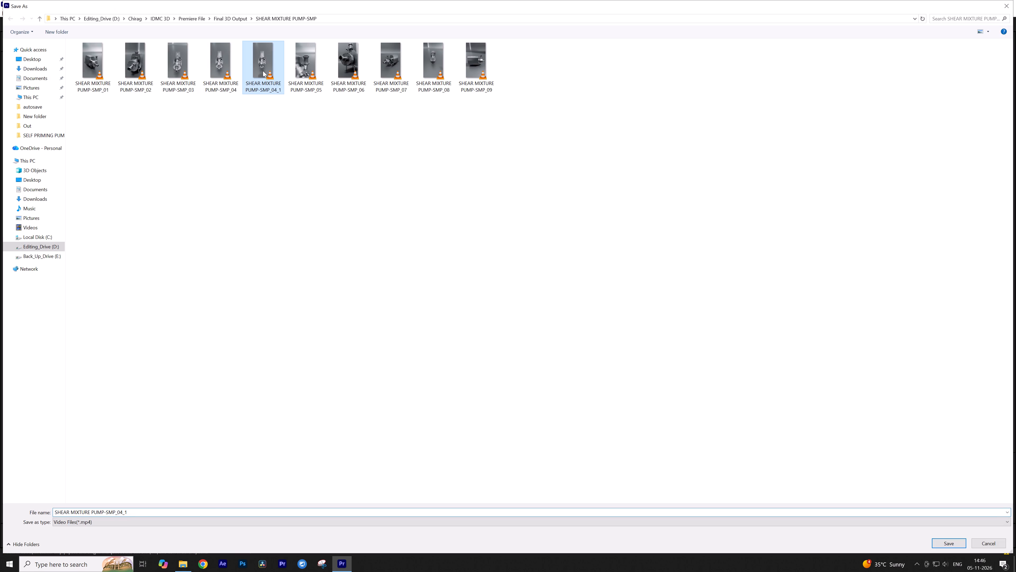
double_click(151, 509)
key("BackSpace")
key("2")
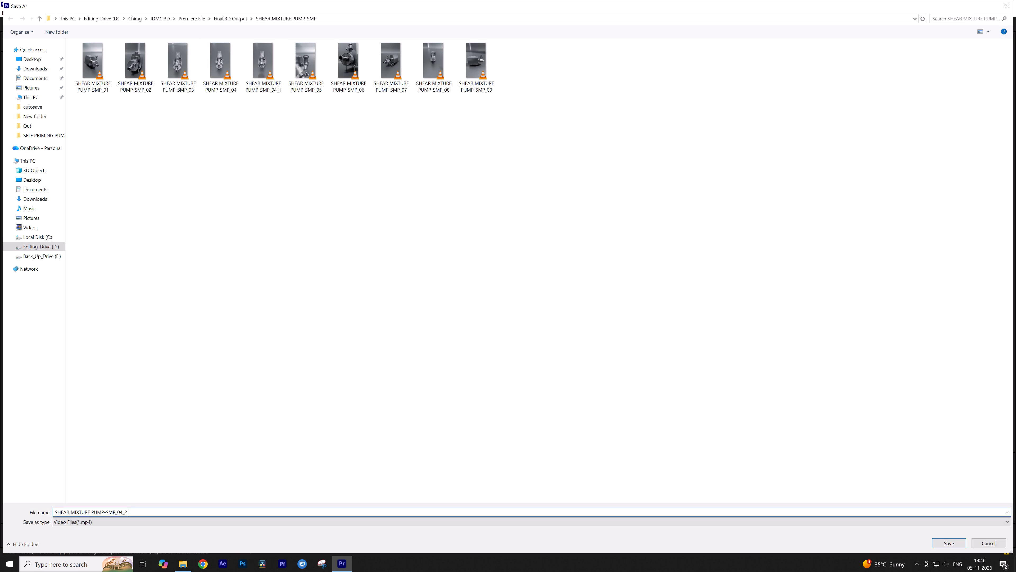
key("Return")
left_click(1002, 535)
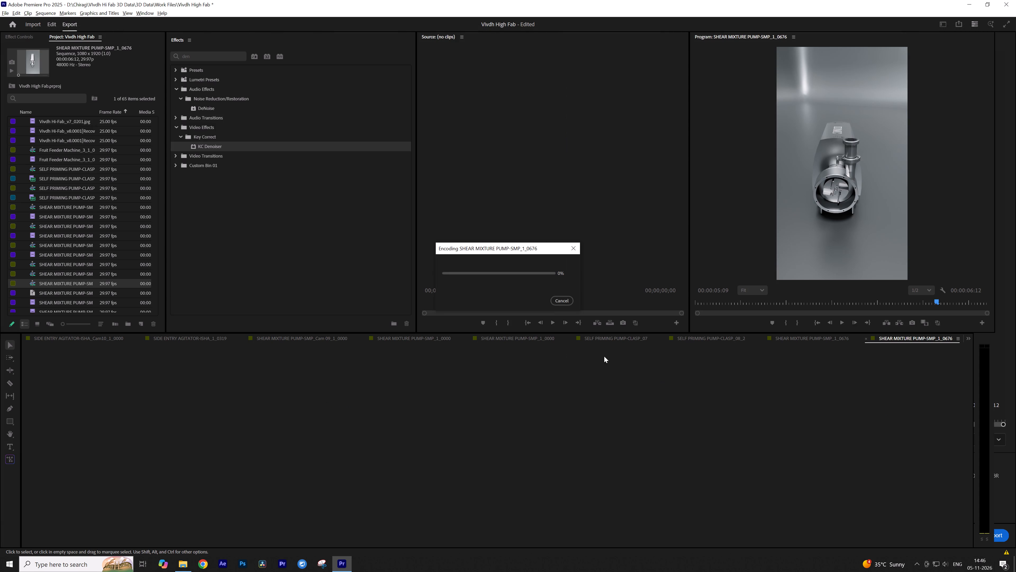
Launch the other installed Premiere Pro version.
left_click(283, 566)
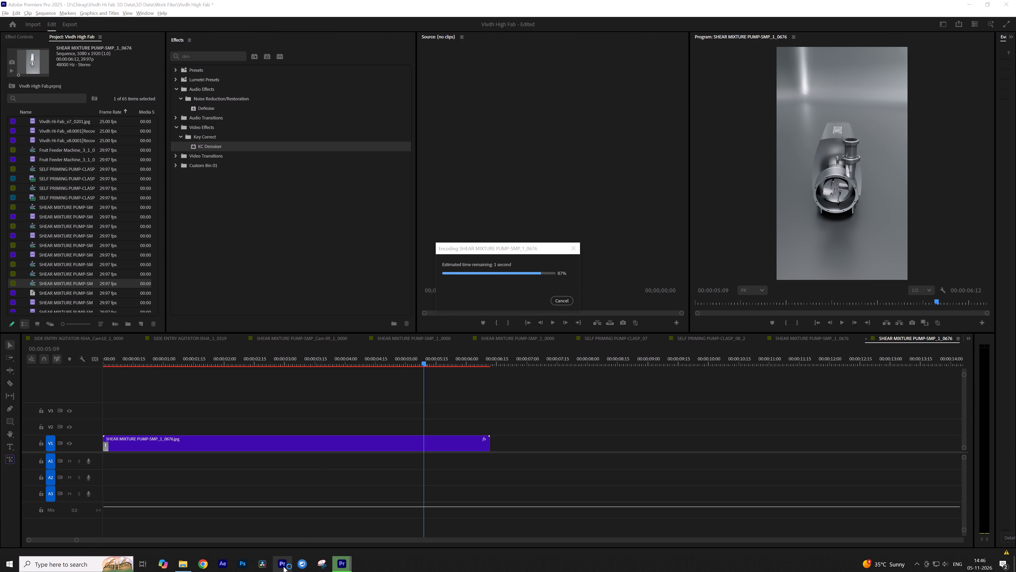
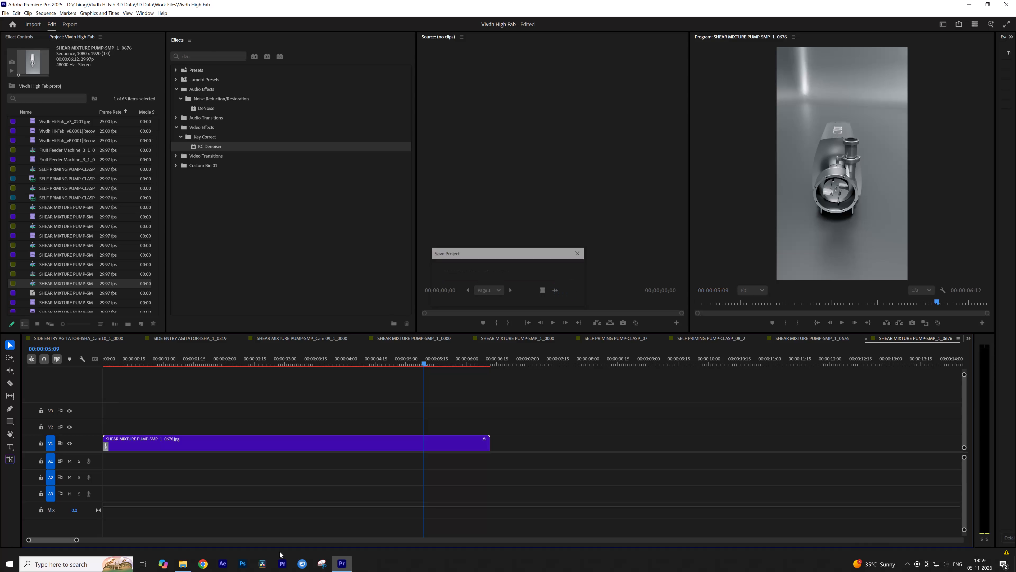
Switch to Adobe Premiere 2026 and open the recent project IDMC 3D Product Videos.
left_click(415, 410)
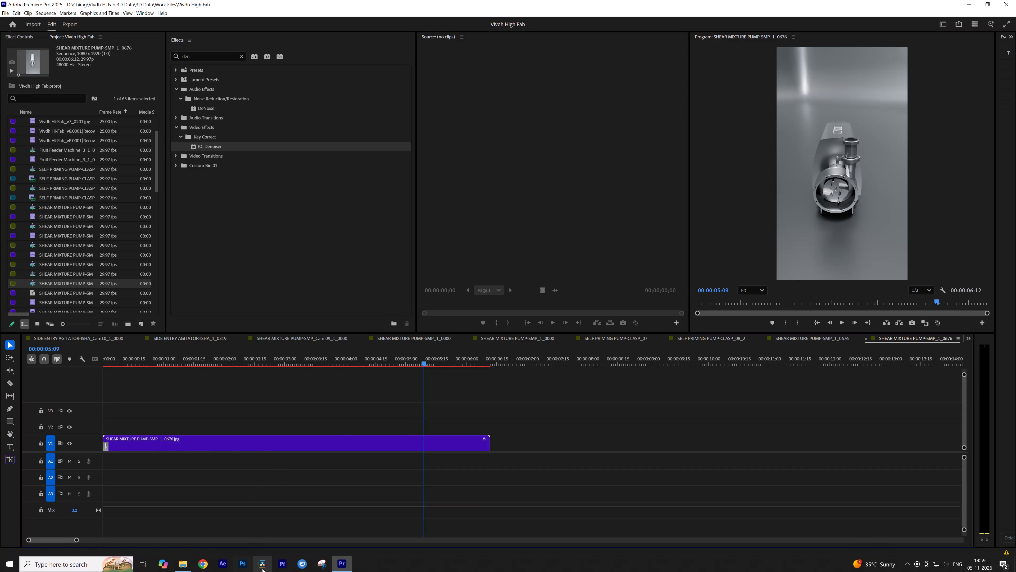
left_click(280, 563)
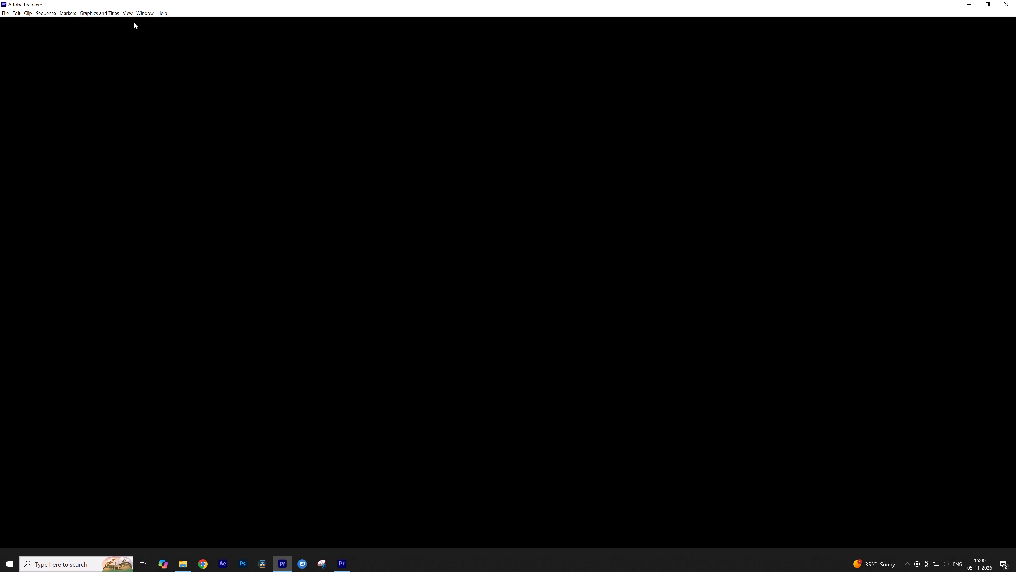
left_click(4, 13)
left_click(7, 14)
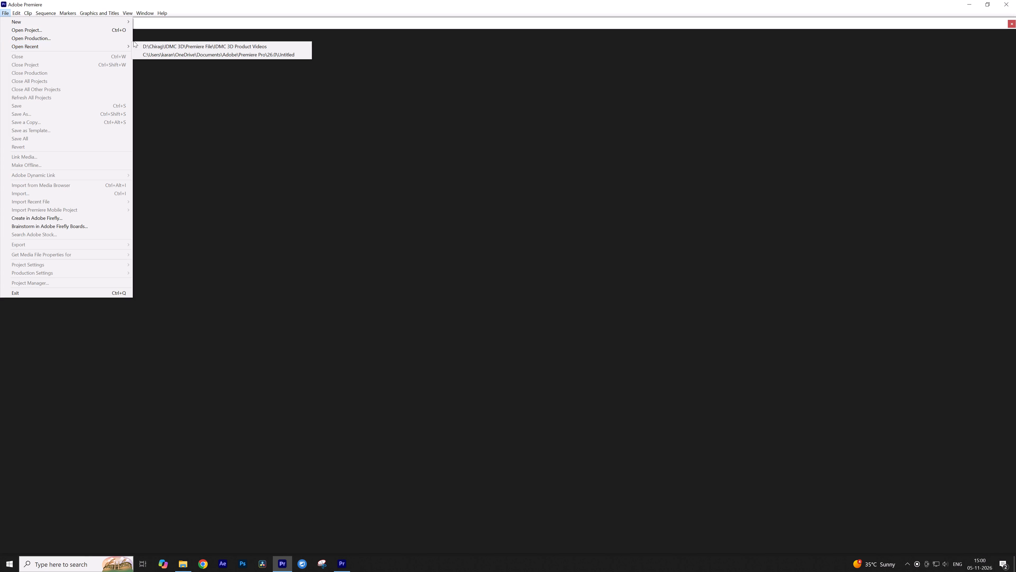
left_click(151, 43)
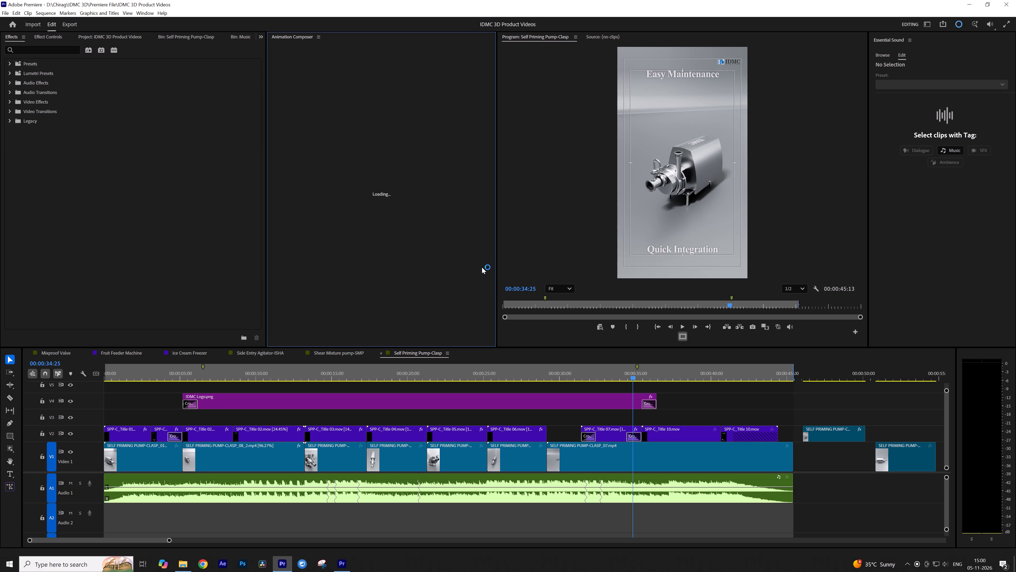
Skim the Self Priming Pump-Clasp sequence, and open the Shear Mixture pump-SMP sequence to review it up to the Rapid Solids Dissolution shot.
left_click_drag(631, 375, 665, 375)
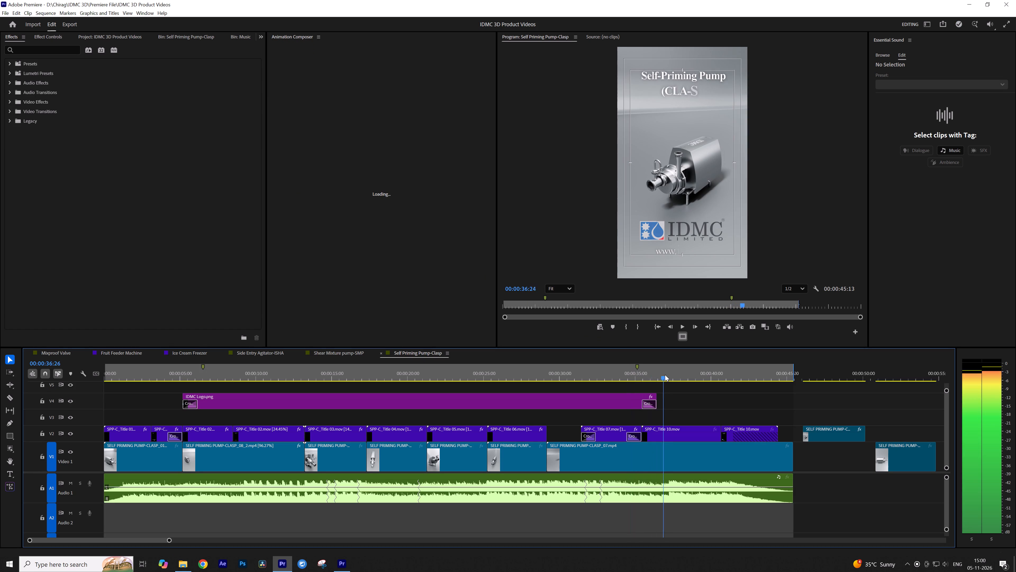
left_click_drag(665, 375, 511, 376)
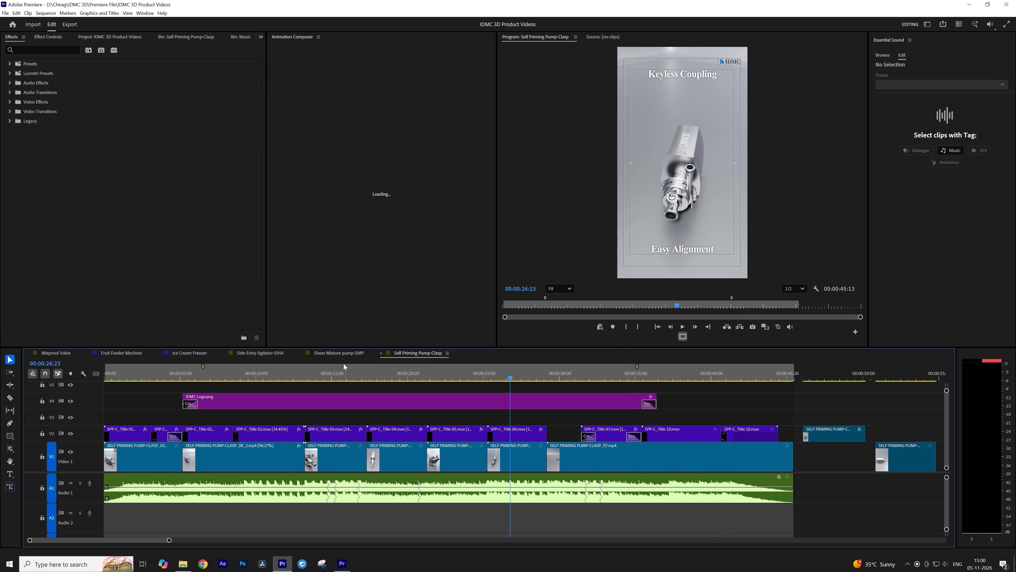
left_click(335, 355)
left_click_drag(246, 377, 216, 379)
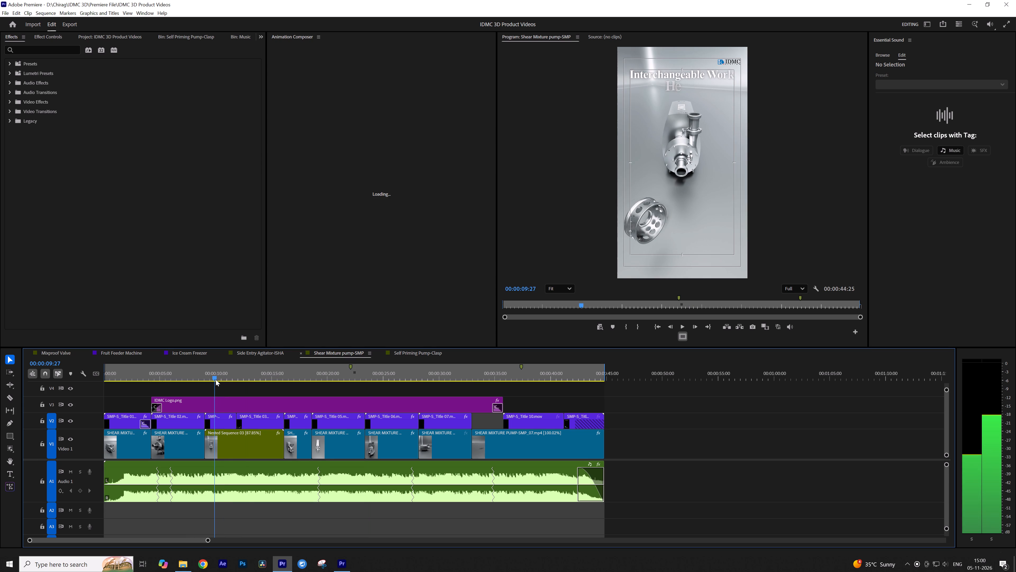
left_click_drag(216, 379, 304, 382)
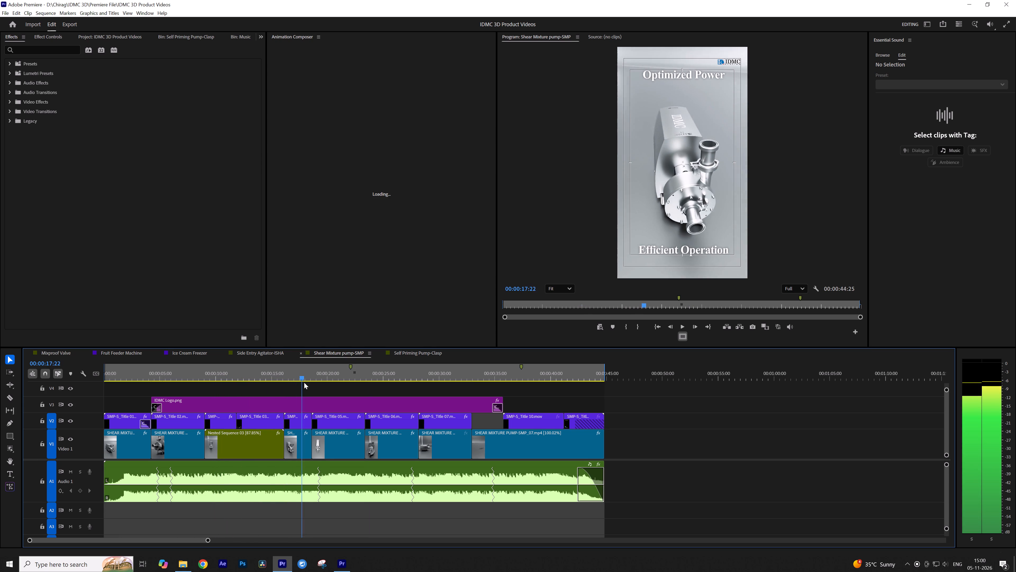
left_click_drag(304, 382, 333, 392)
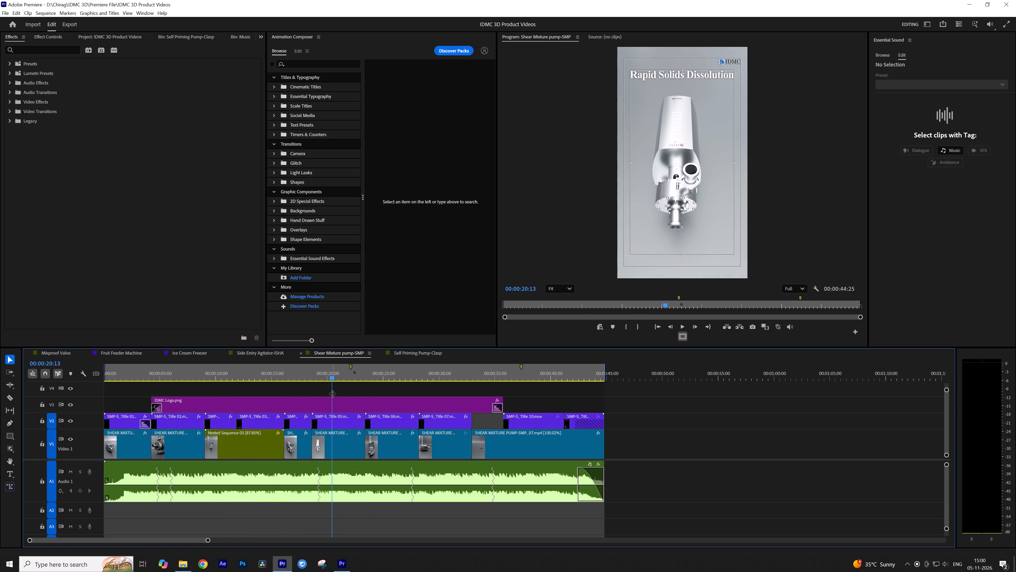
left_click(342, 391)
Import SHEAR MIXTURE PUMP-SMP_04_1 and _04_2 from Final 3D Output and place both on V1 beyond the end of the existing edit.
left_click(128, 38)
double_click(108, 256)
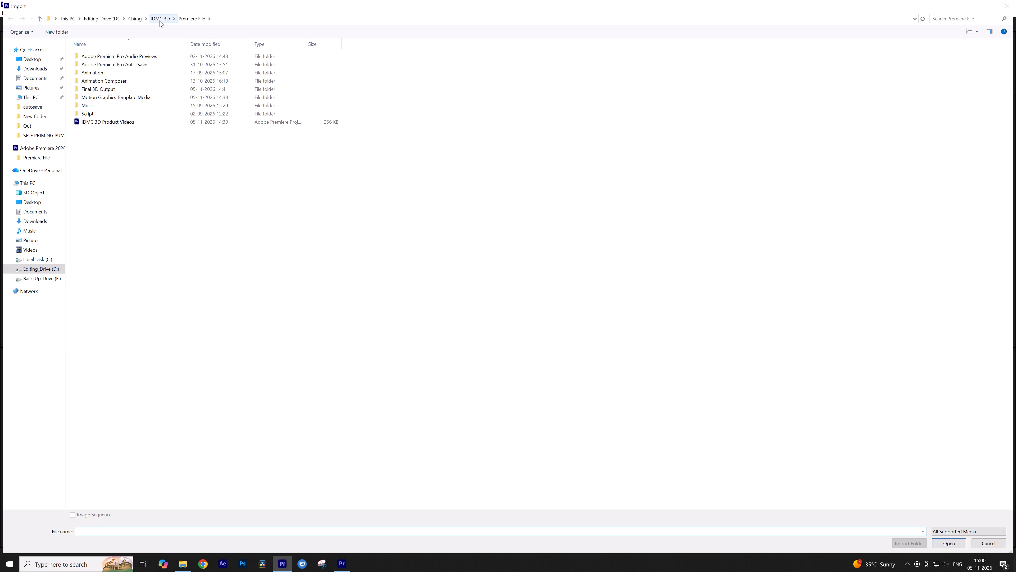
double_click(129, 87)
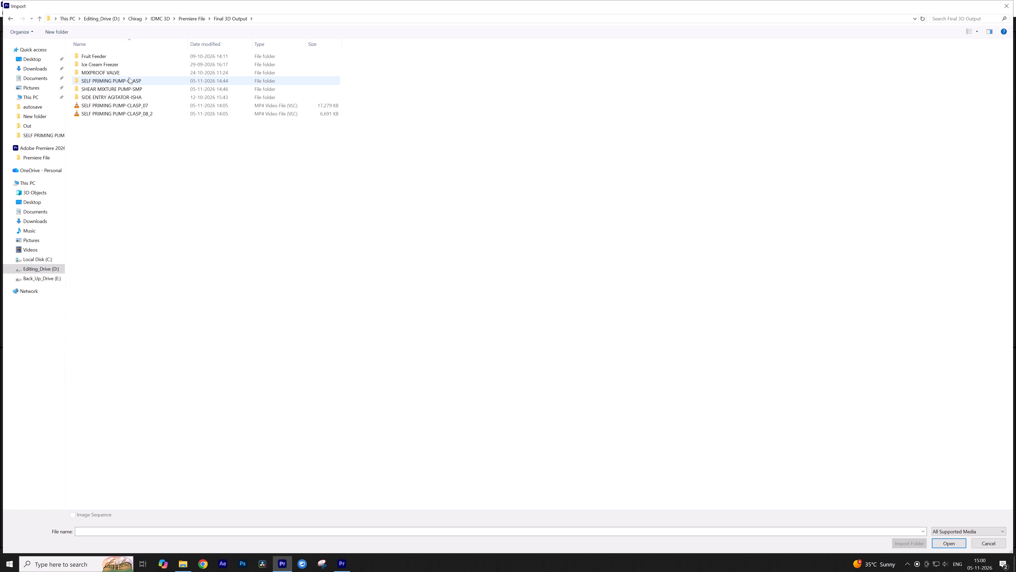
double_click(127, 88)
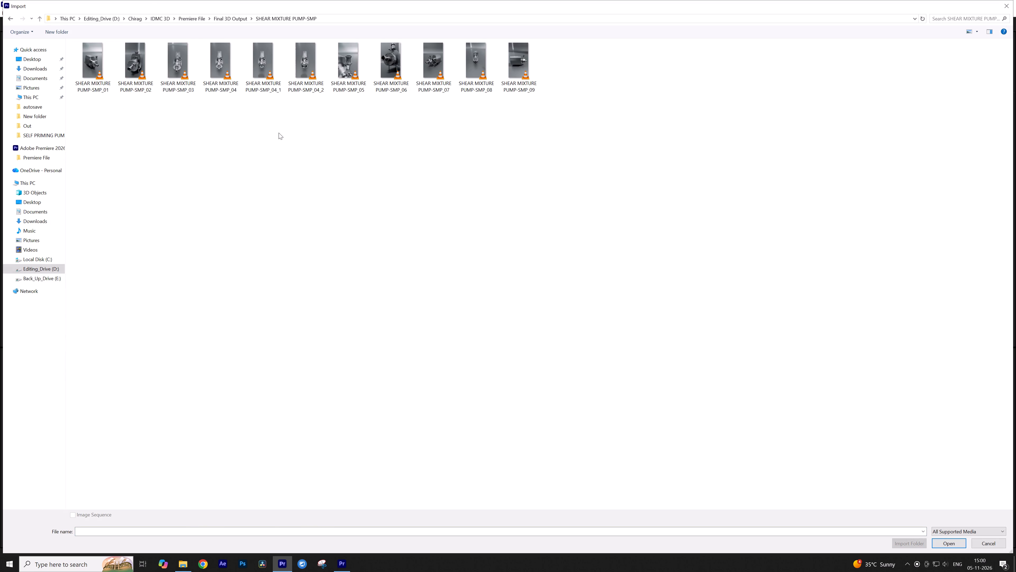
left_click_drag(269, 121, 312, 76)
left_click(950, 542)
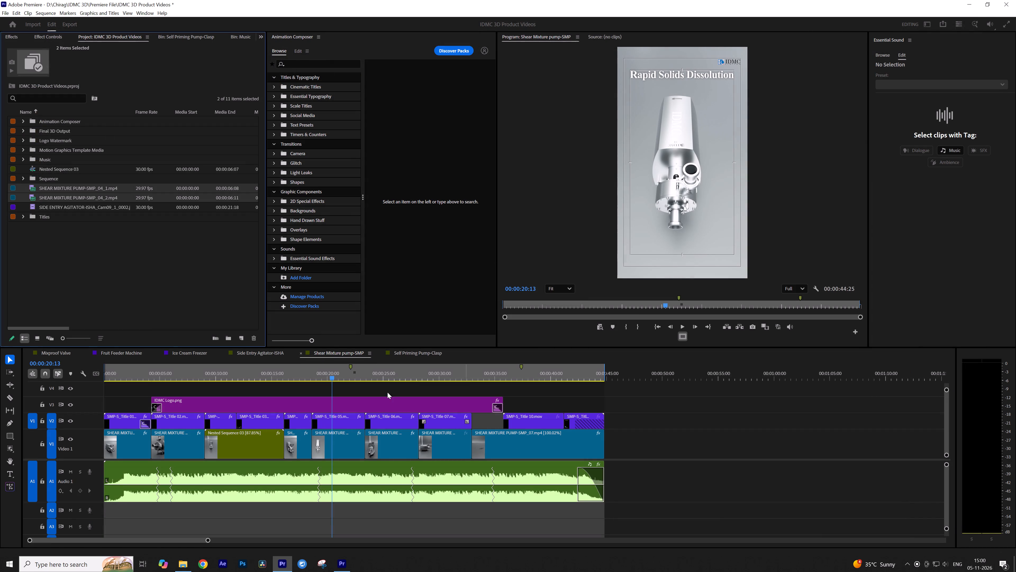
left_click_drag(32, 188, 698, 457)
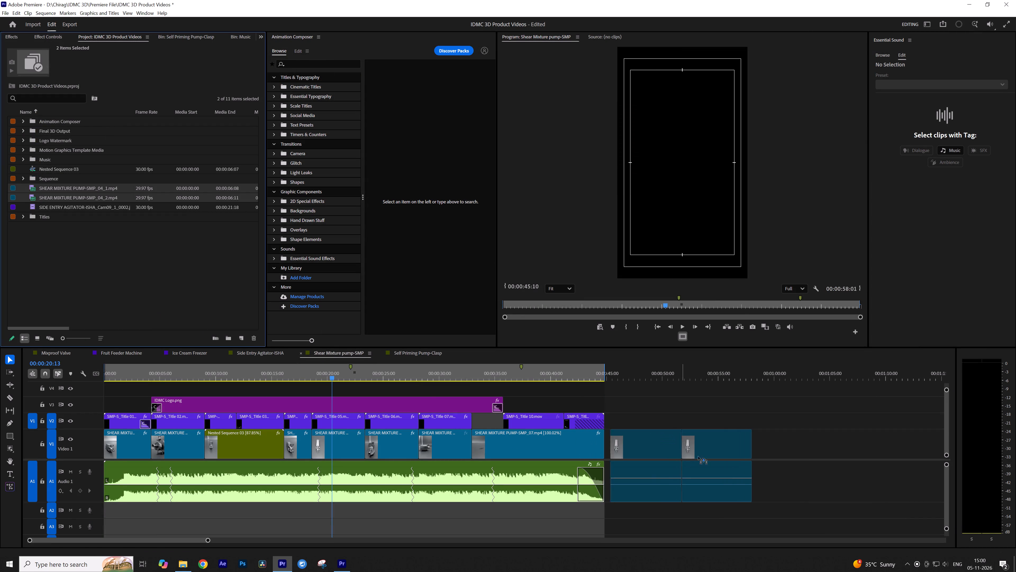
left_click_drag(698, 457, 735, 455)
Unlink the two newly placed pump clips and delete their audio from track A1.
left_click(760, 399)
left_click_drag(772, 410, 712, 438)
right_click(710, 439)
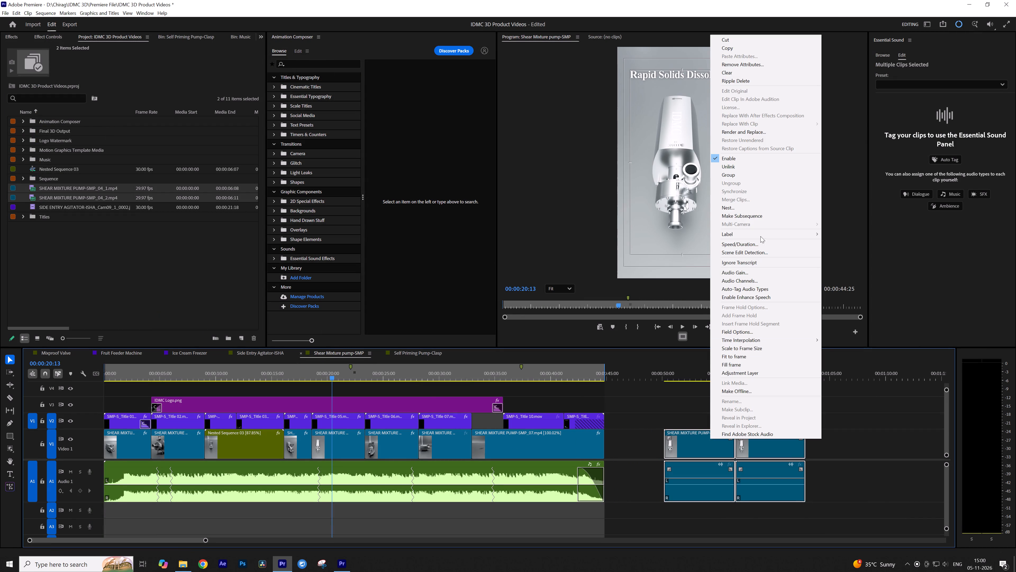
left_click(758, 165)
left_click_drag(837, 472, 641, 505)
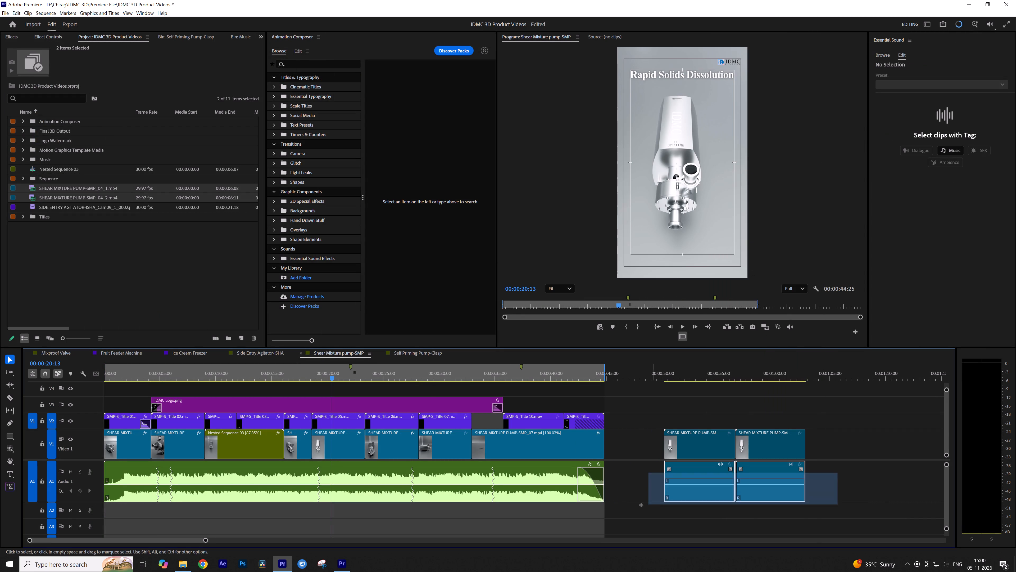
left_click_drag(641, 505, 639, 505)
key("Delete")
Move the second new pump clip onto V2 directly above the first, aligning their start points at 00:00:50:05.
left_click(766, 423)
left_click_drag(766, 442, 771, 437)
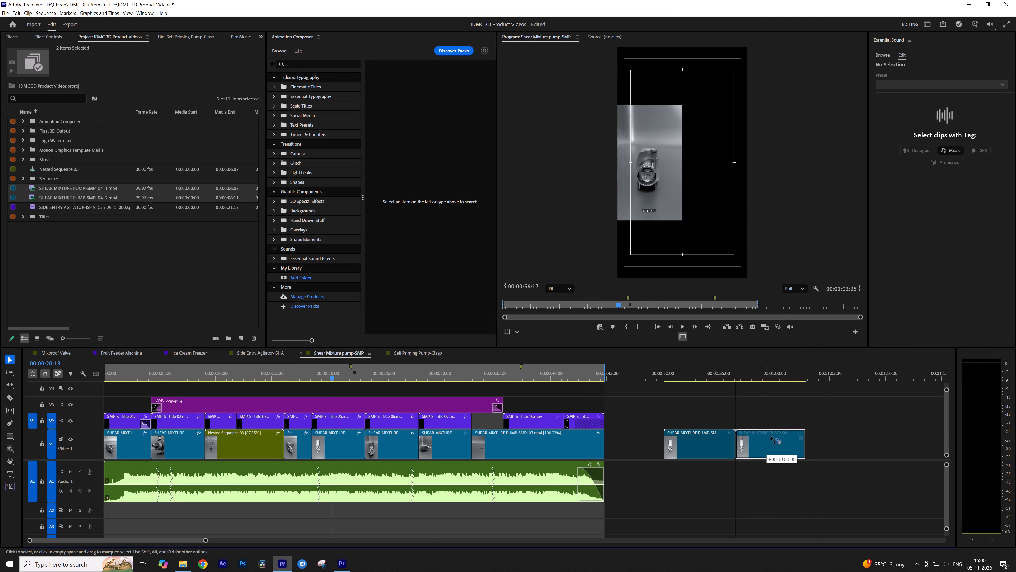
left_click_drag(771, 437, 769, 444)
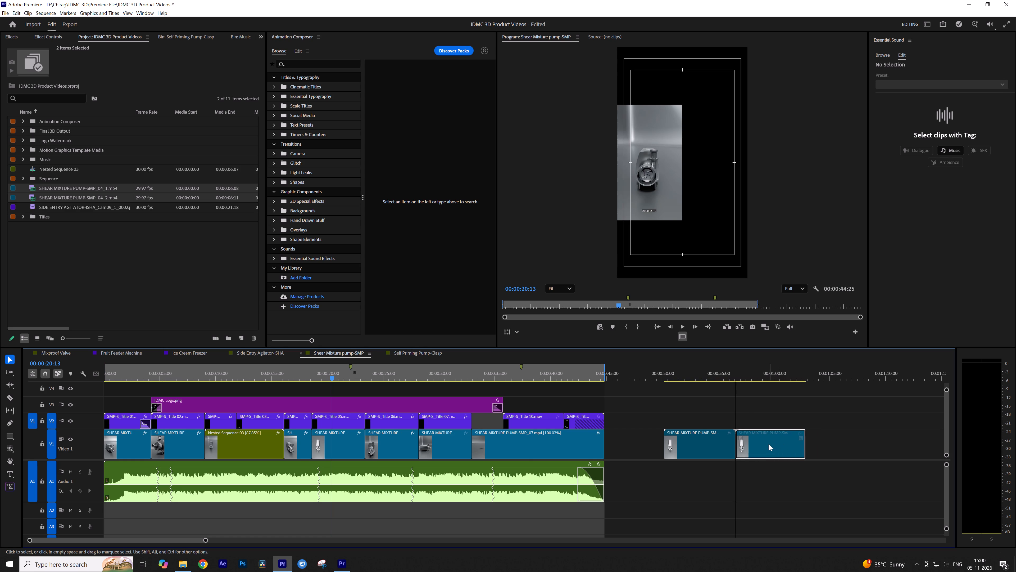
left_click_drag(678, 377, 710, 375)
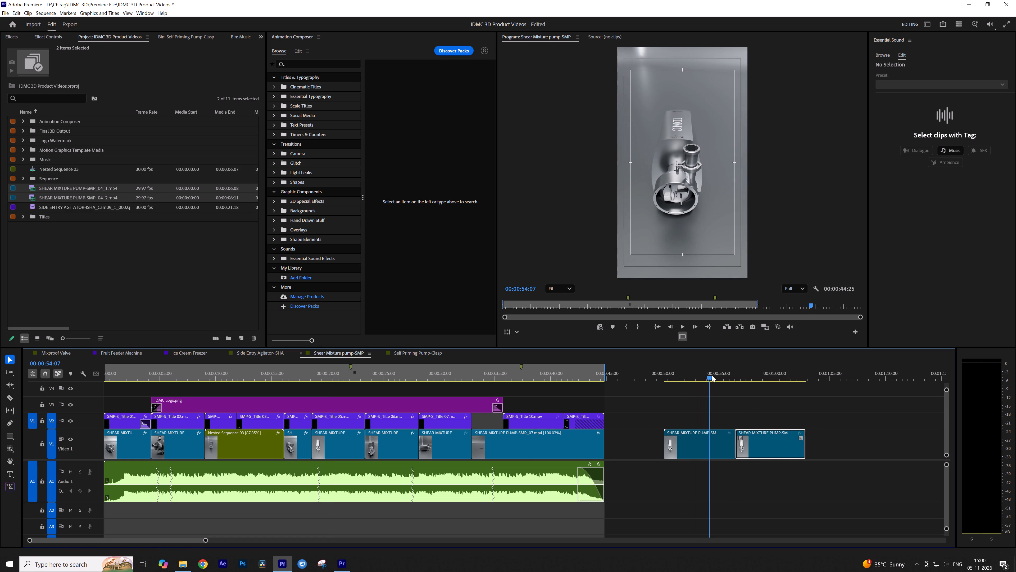
left_click_drag(753, 446, 682, 423)
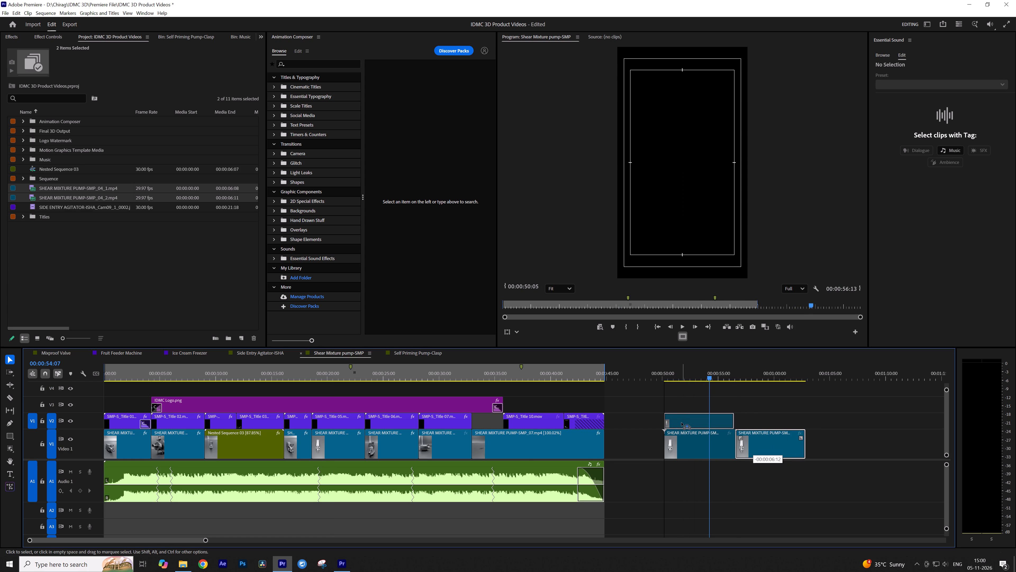
left_click_drag(682, 423, 681, 423)
Trim the end of the new V1 pump clip to line up with the V2 clip's end, and select both clips.
left_click_drag(734, 419, 750, 419)
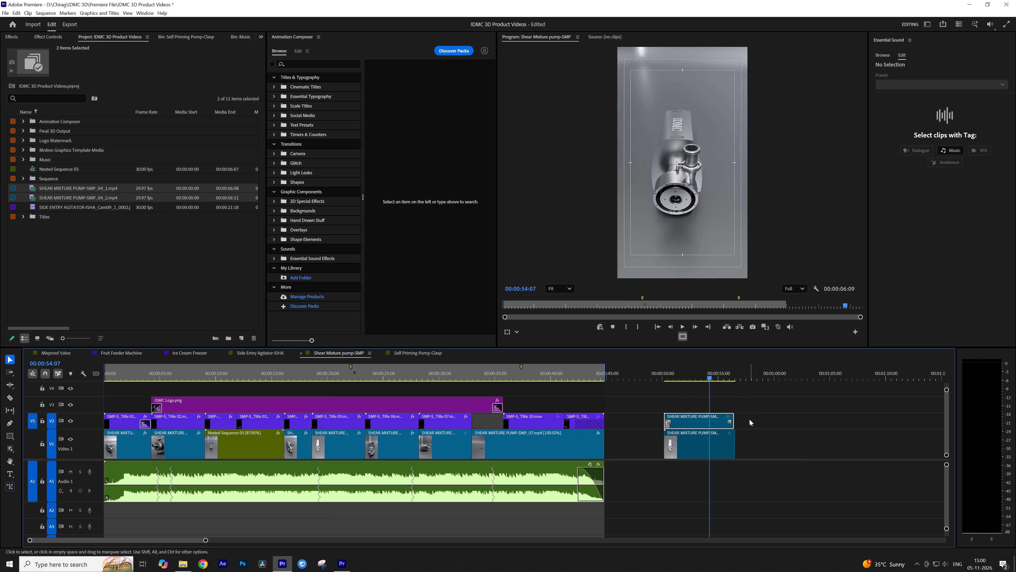
left_click_drag(737, 437, 765, 439)
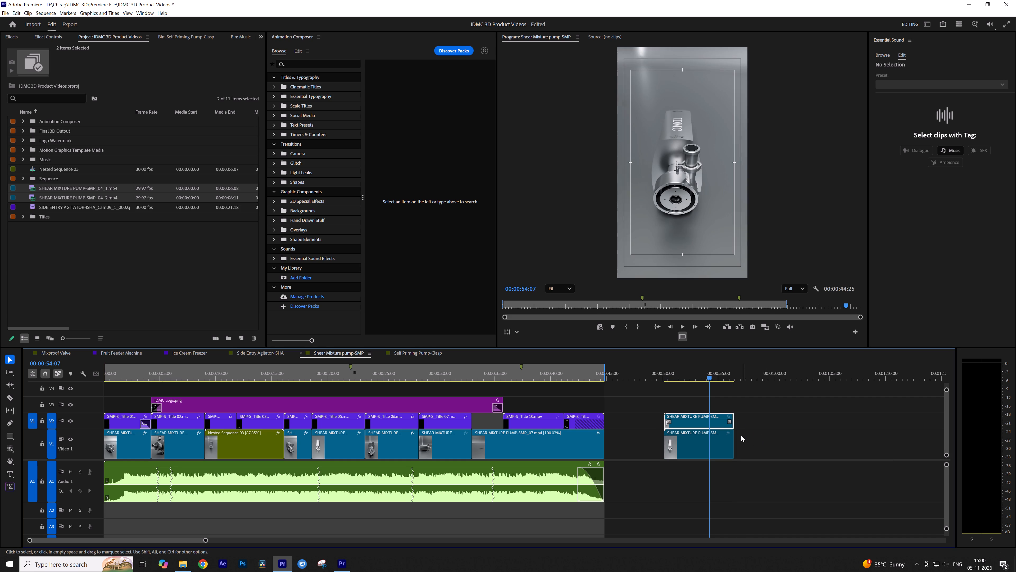
left_click_drag(741, 435, 752, 436)
left_click_drag(751, 436, 720, 421)
left_click_drag(736, 425, 762, 424)
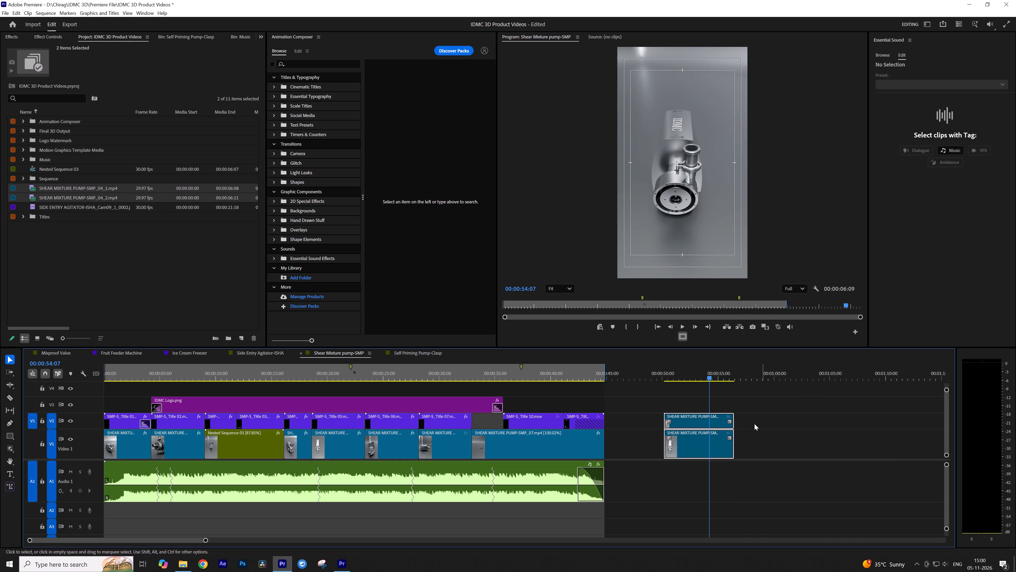
Interpret SHEAR MIXTURE PUMP-SMP_04_1.mp4, _04_2.mp4 and the SIDE ENTRY AGITATOR-ISHA clip in the project at an assumed frame rate of 30 fps.
left_click(185, 238)
left_click(144, 187)
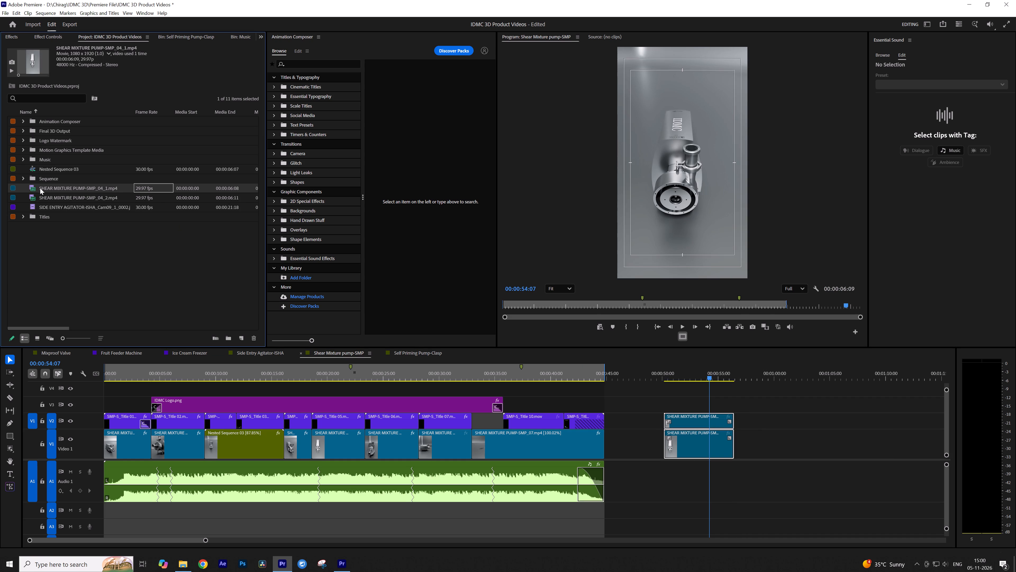
left_click(31, 207, "shift")
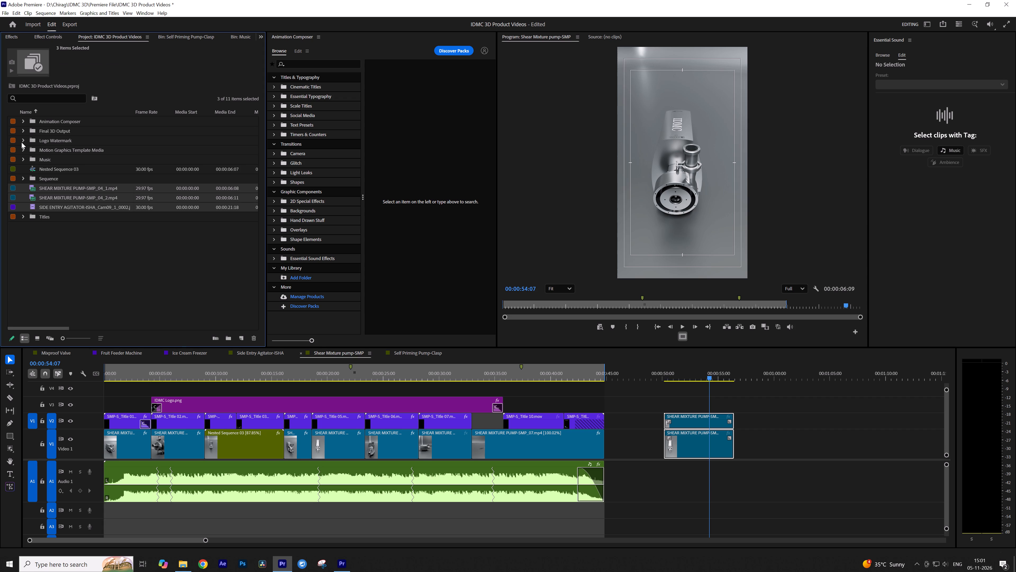
left_click(23, 133)
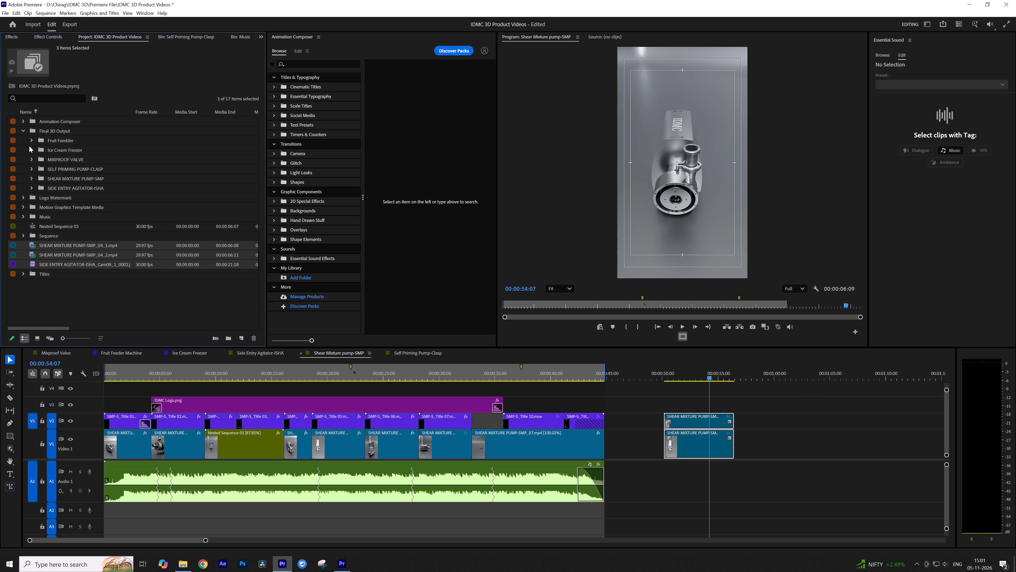
left_click(28, 174)
left_click(30, 171)
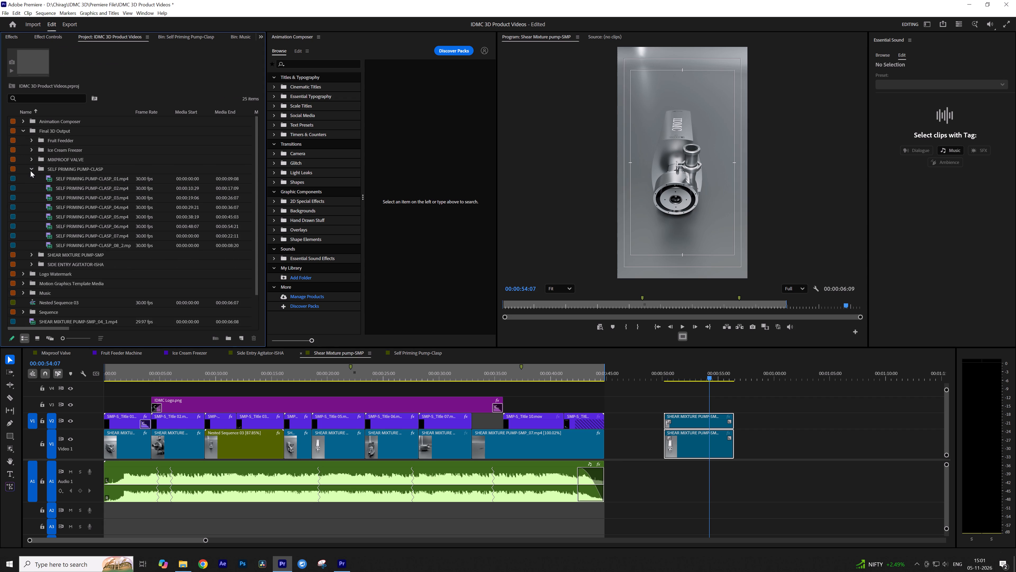
left_click(31, 171)
left_click(34, 246)
left_click(36, 261, "shift")
right_click(34, 245)
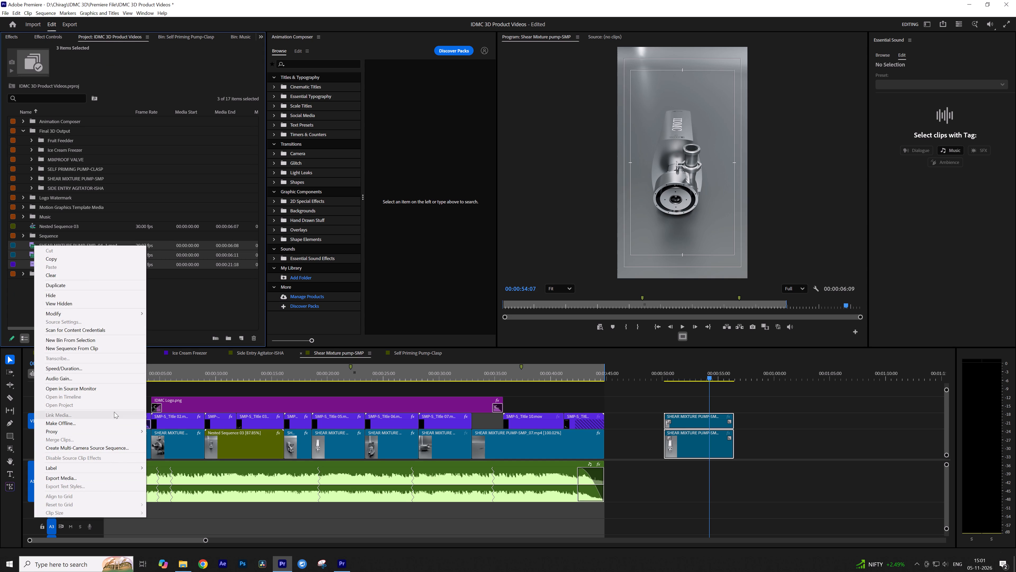
left_click(111, 315)
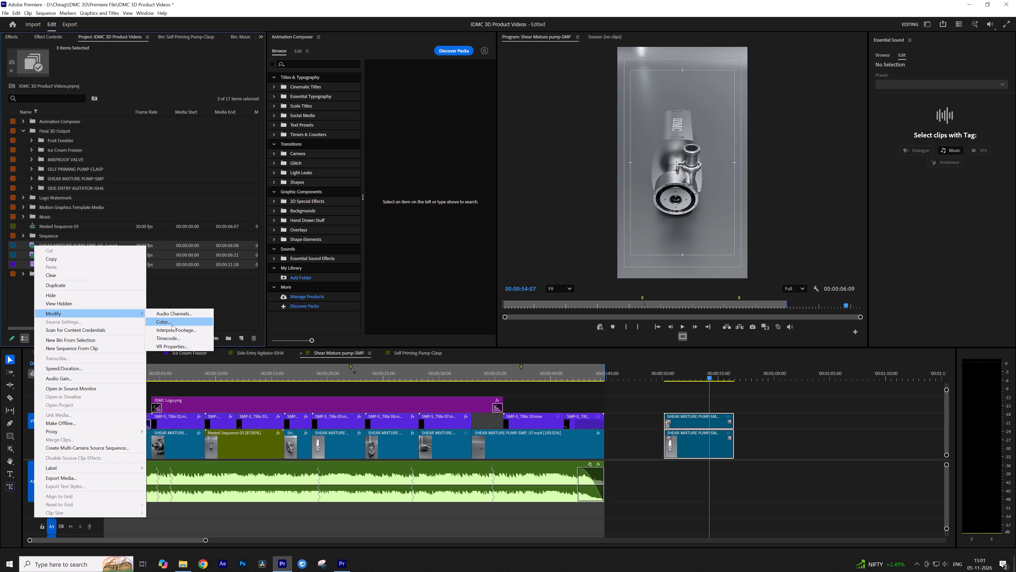
left_click(177, 331)
left_click(436, 196)
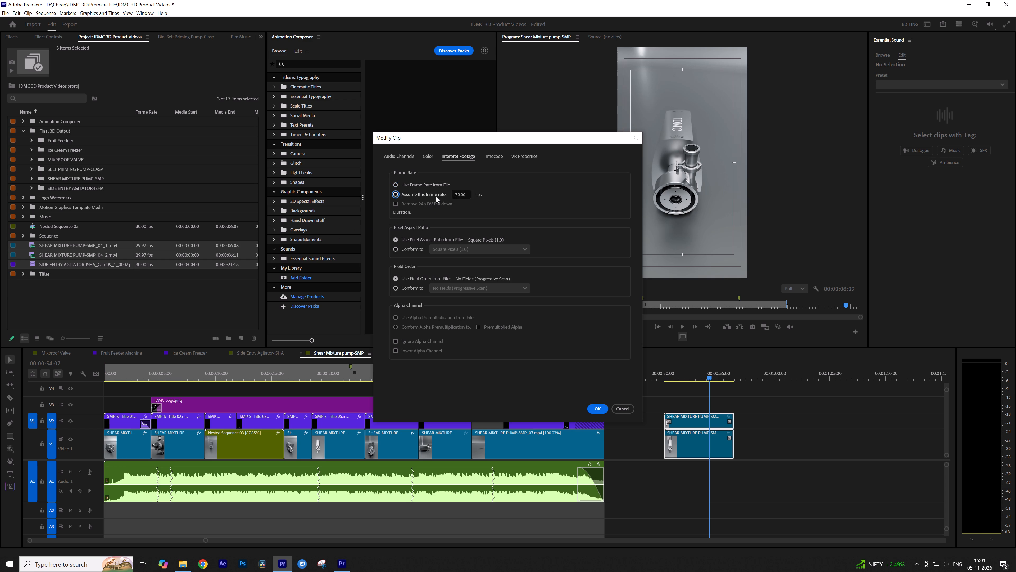
left_click(598, 408)
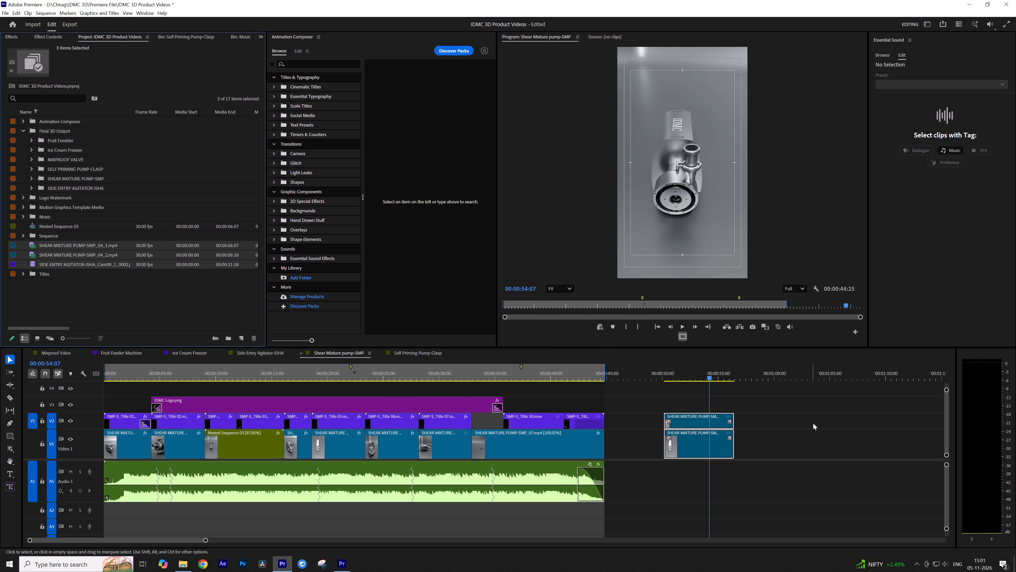
Play the stacked pump clips briefly from their start point.
left_click(813, 423)
left_click(664, 377)
key("space")
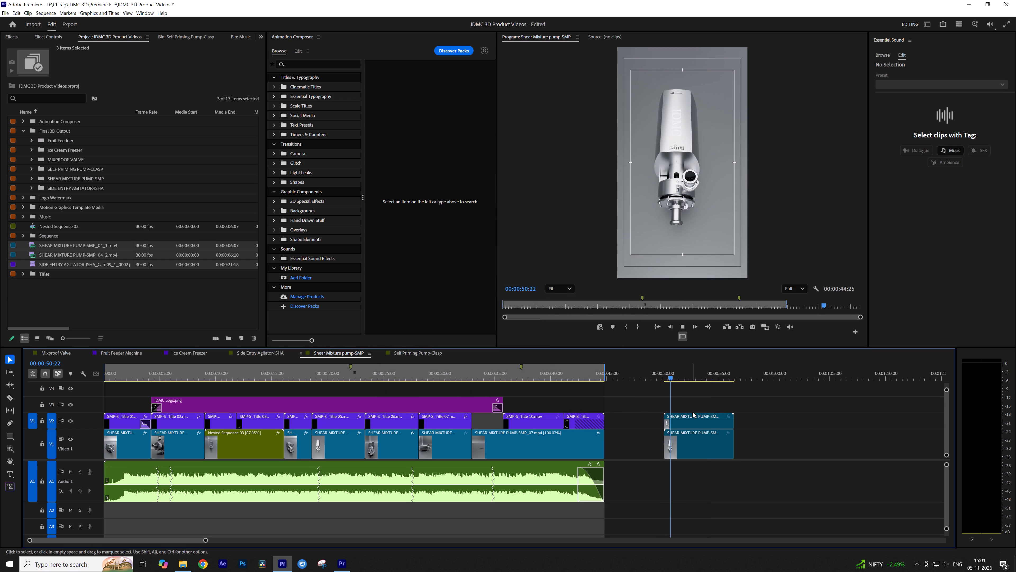
key("space")
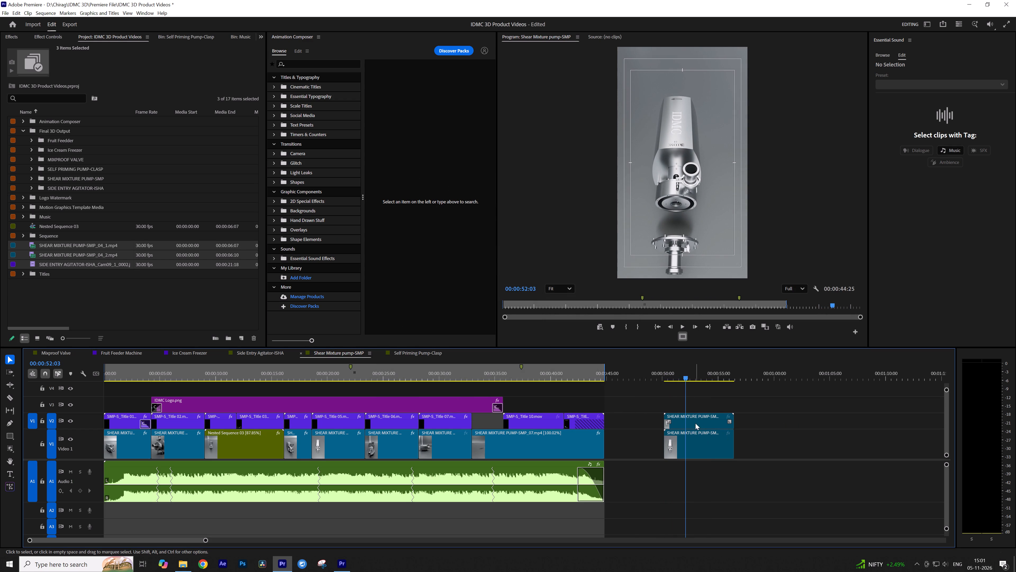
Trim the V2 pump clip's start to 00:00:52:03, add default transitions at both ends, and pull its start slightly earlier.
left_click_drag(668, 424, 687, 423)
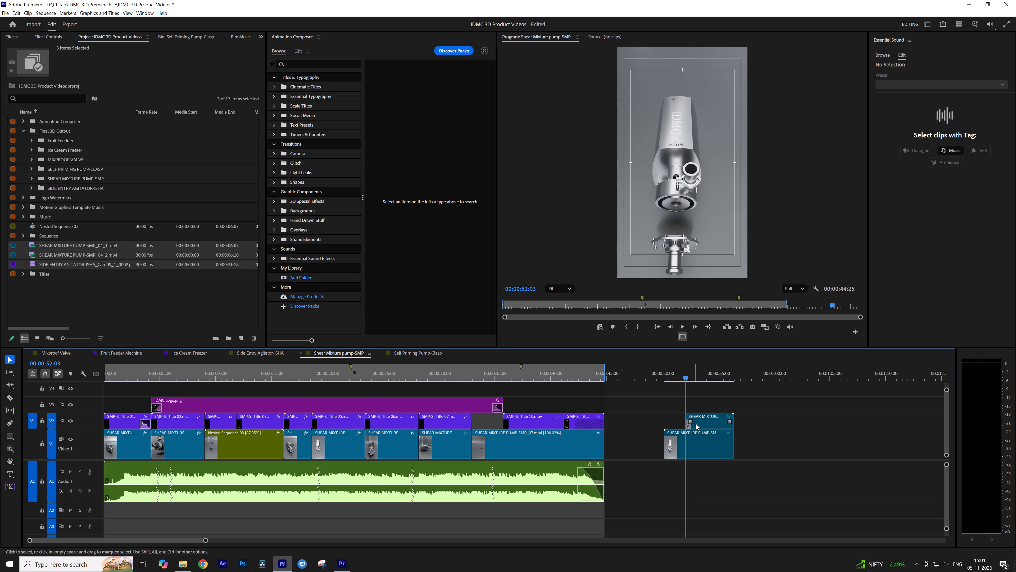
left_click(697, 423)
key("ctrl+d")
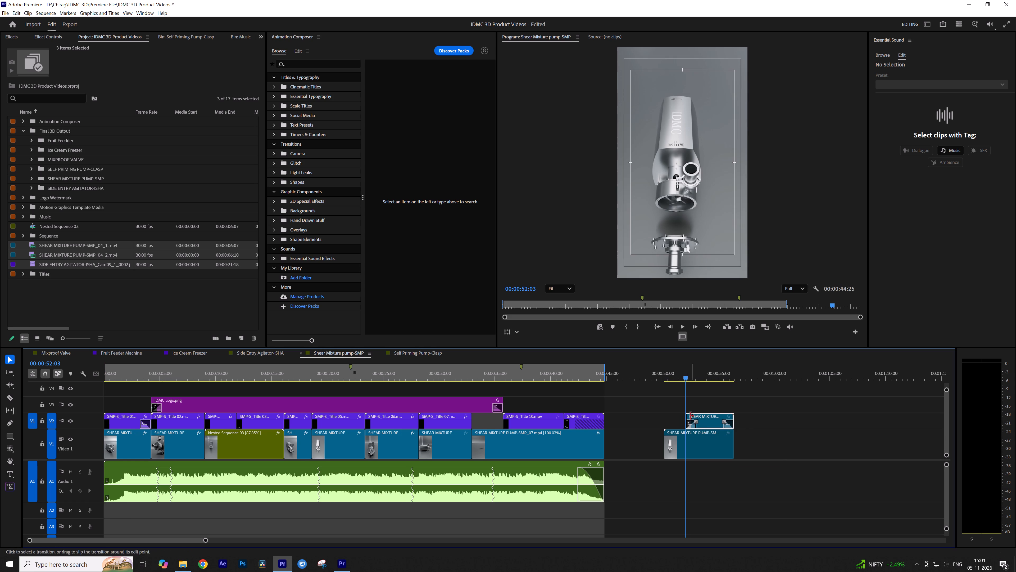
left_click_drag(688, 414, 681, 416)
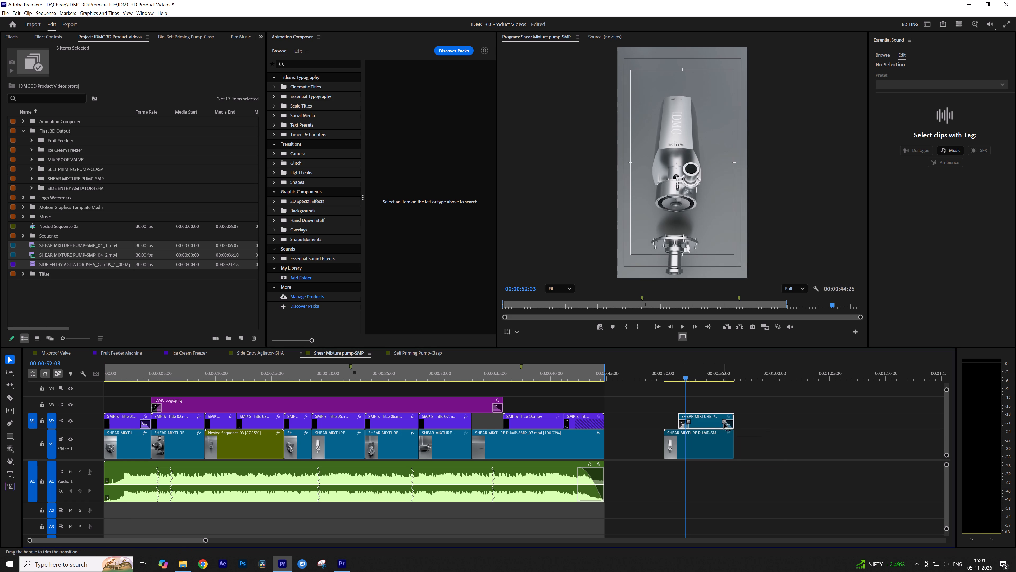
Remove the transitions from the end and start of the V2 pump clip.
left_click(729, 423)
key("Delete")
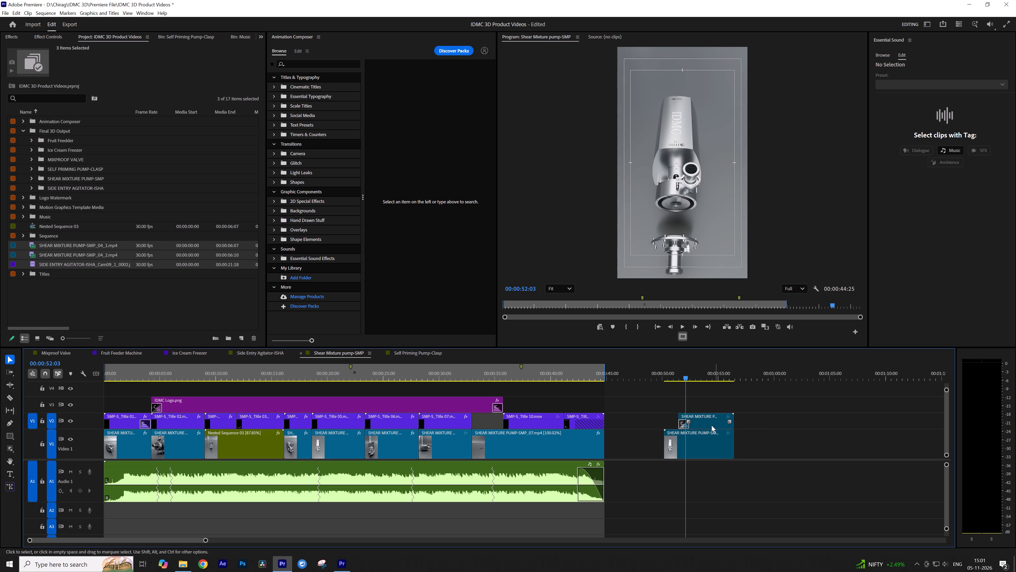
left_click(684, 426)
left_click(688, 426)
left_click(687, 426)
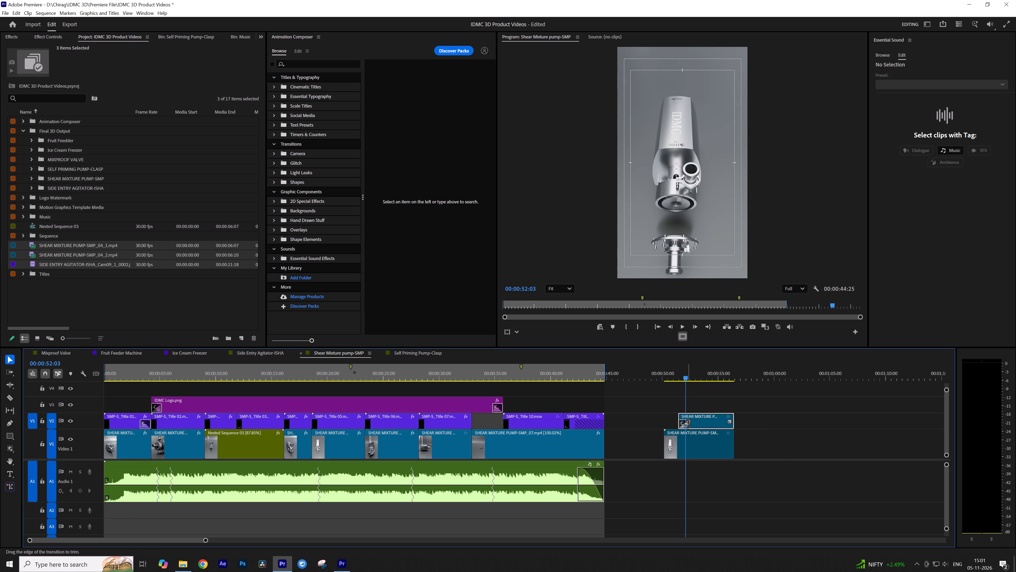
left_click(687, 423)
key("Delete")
Trim the start of the V2 pump clip to 00:00:51:08 and place the playhead on that edit point.
left_click_drag(681, 418, 686, 417)
left_click(697, 419)
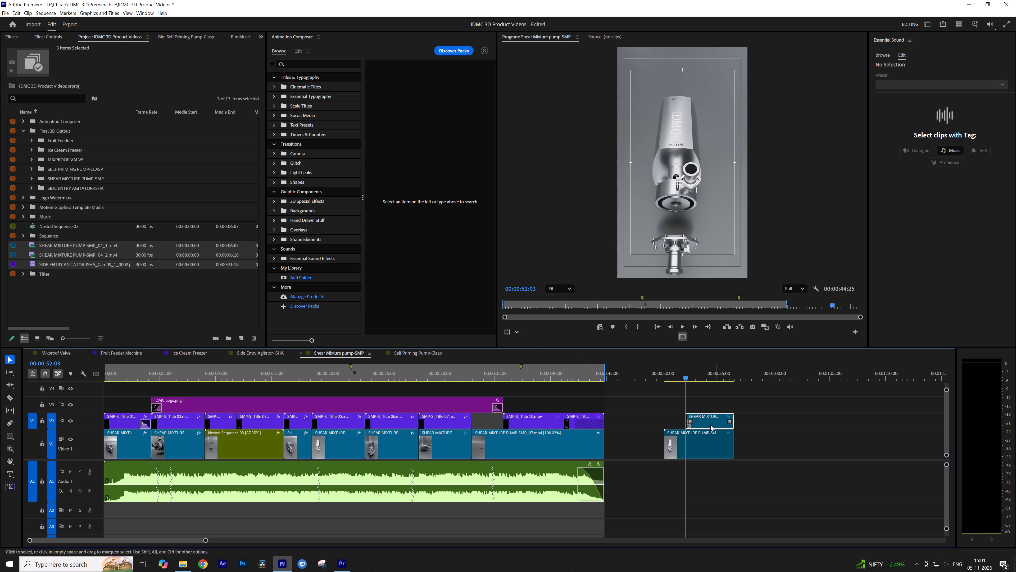
left_click_drag(688, 417, 679, 418)
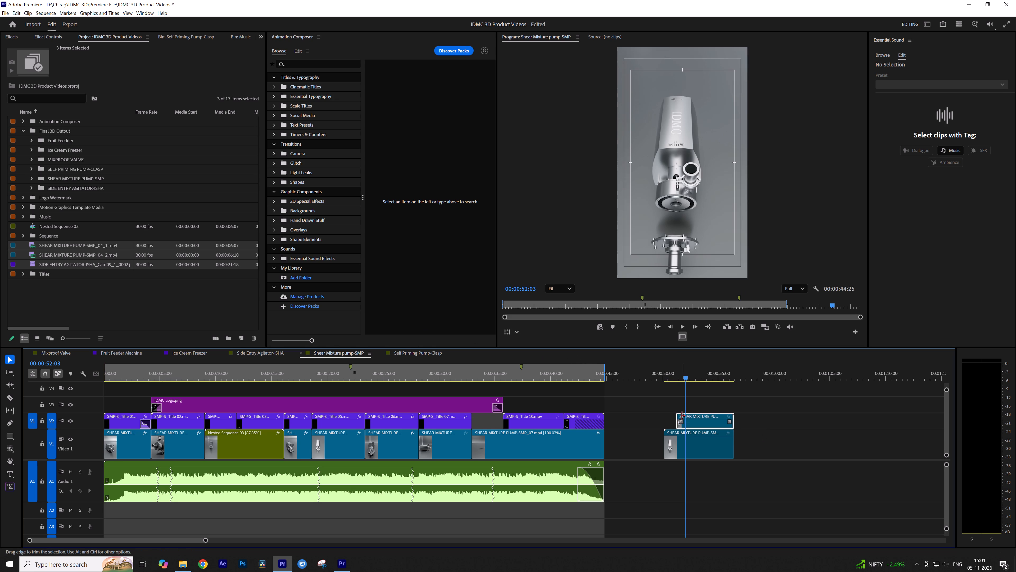
key("Up")
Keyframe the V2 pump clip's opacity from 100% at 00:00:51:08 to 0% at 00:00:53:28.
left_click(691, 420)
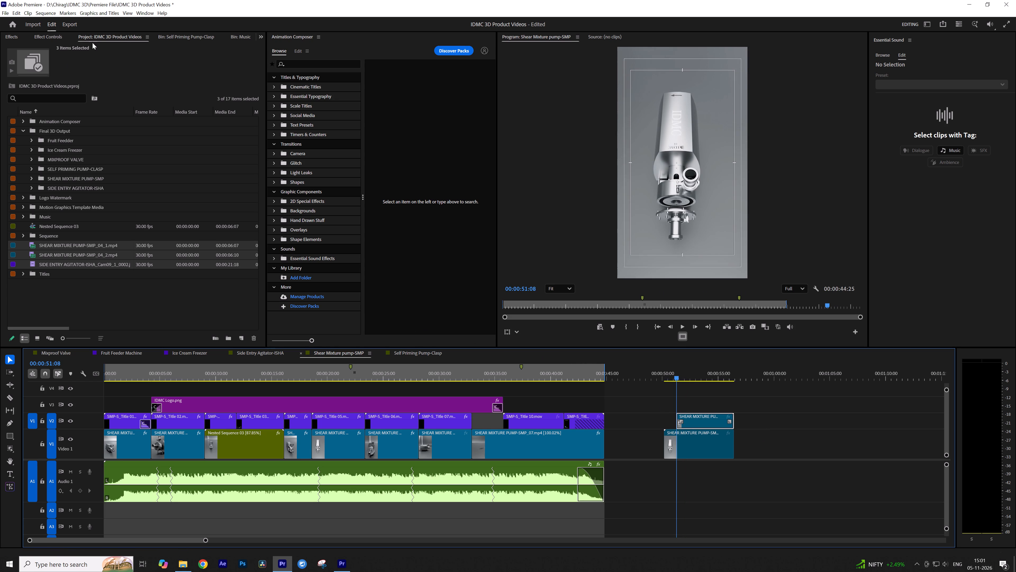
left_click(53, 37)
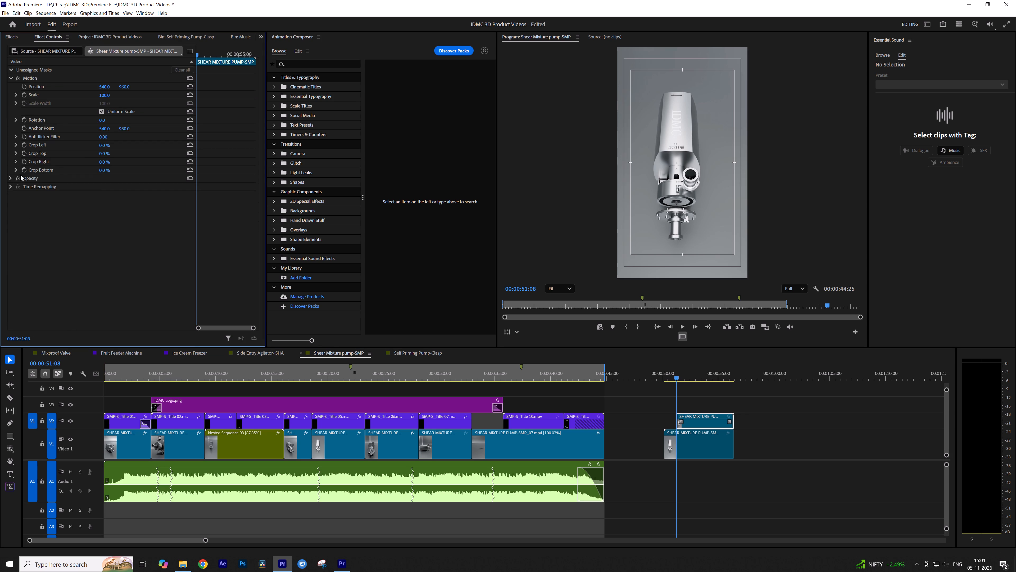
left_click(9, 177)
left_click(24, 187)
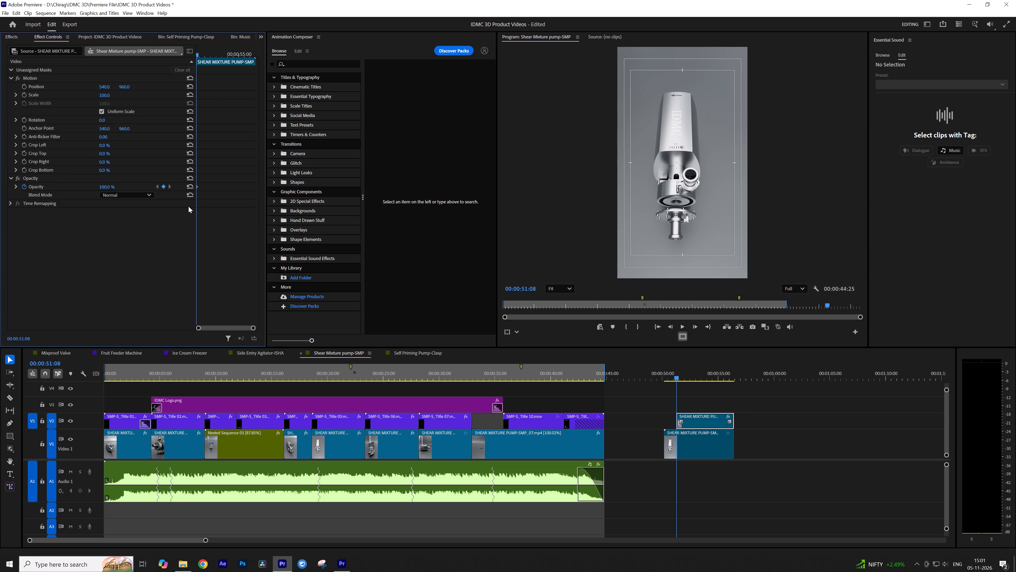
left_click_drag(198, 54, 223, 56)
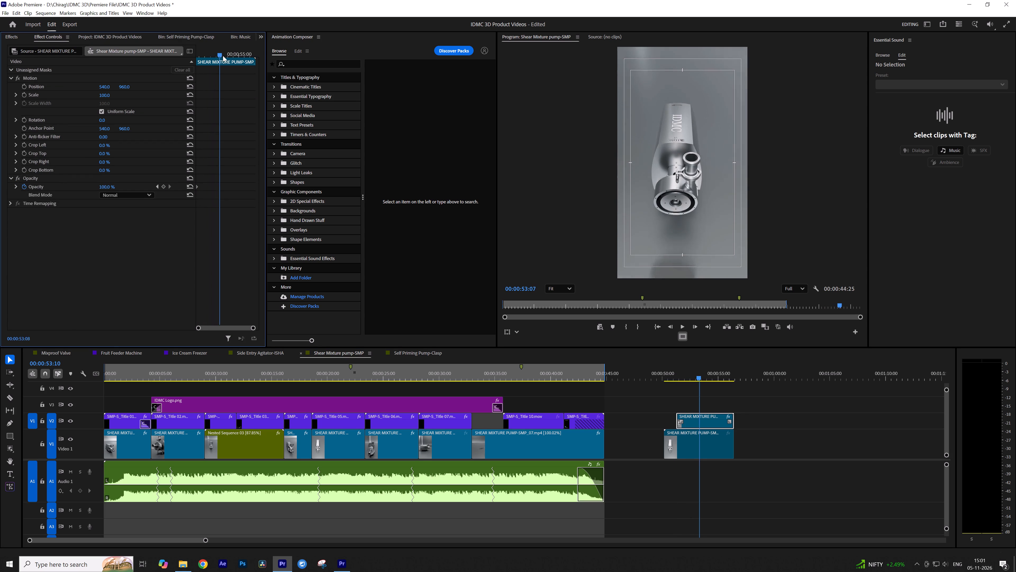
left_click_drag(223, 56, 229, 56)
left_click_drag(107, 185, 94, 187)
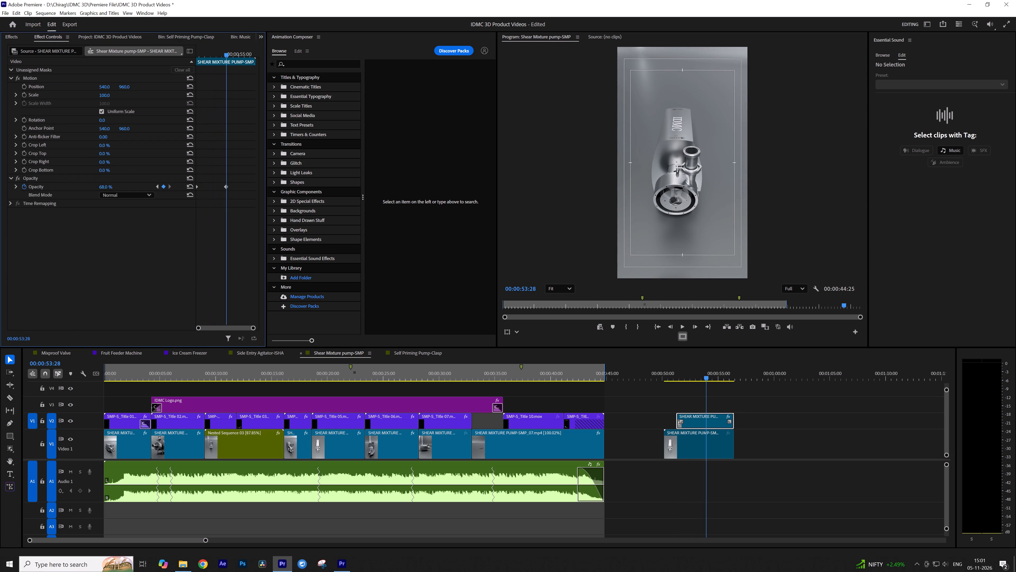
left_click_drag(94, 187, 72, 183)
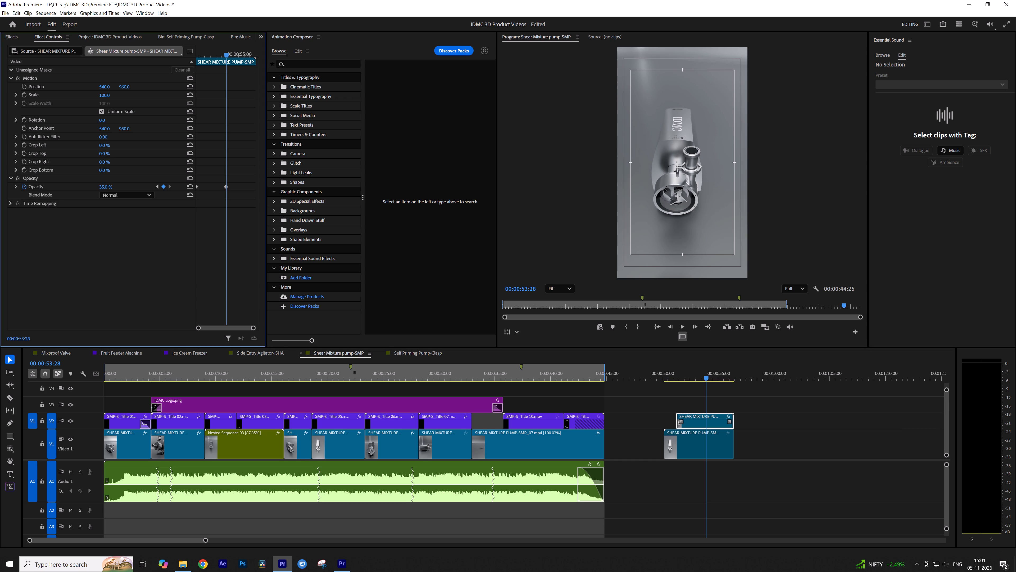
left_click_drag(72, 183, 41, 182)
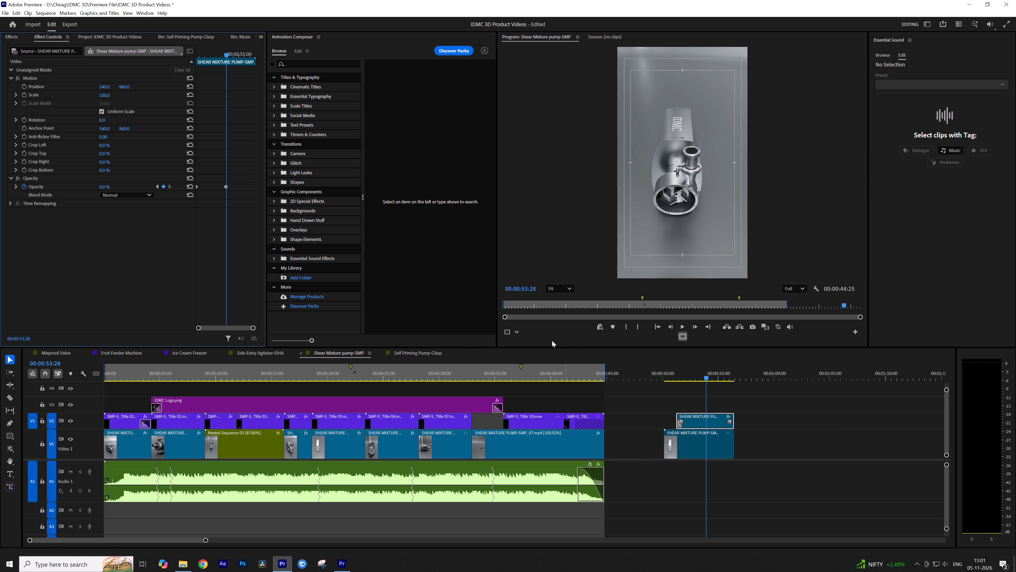
Play and scrub through the stacked pump clips to review the opacity fade.
left_click(671, 372)
key("space")
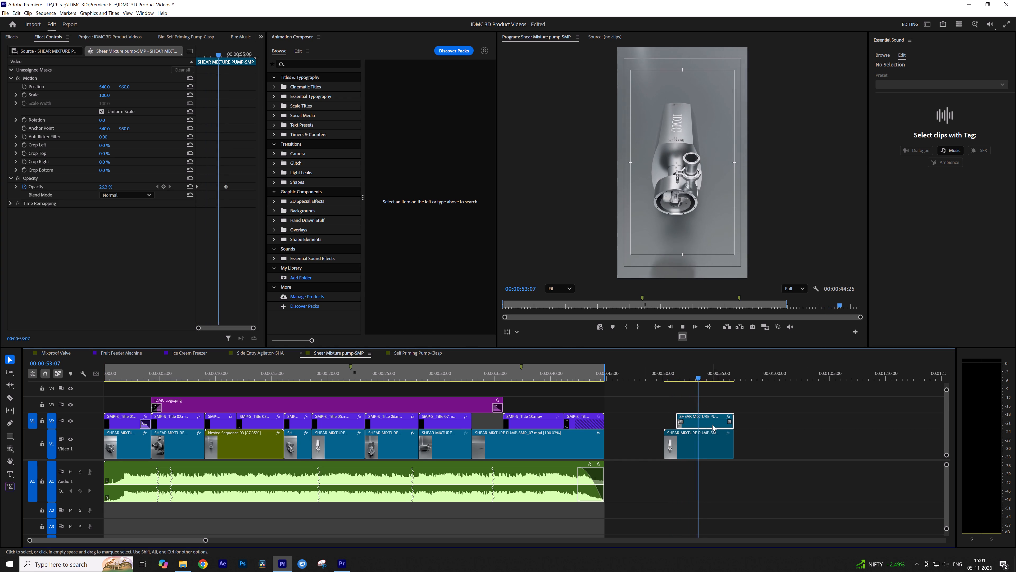
key("space")
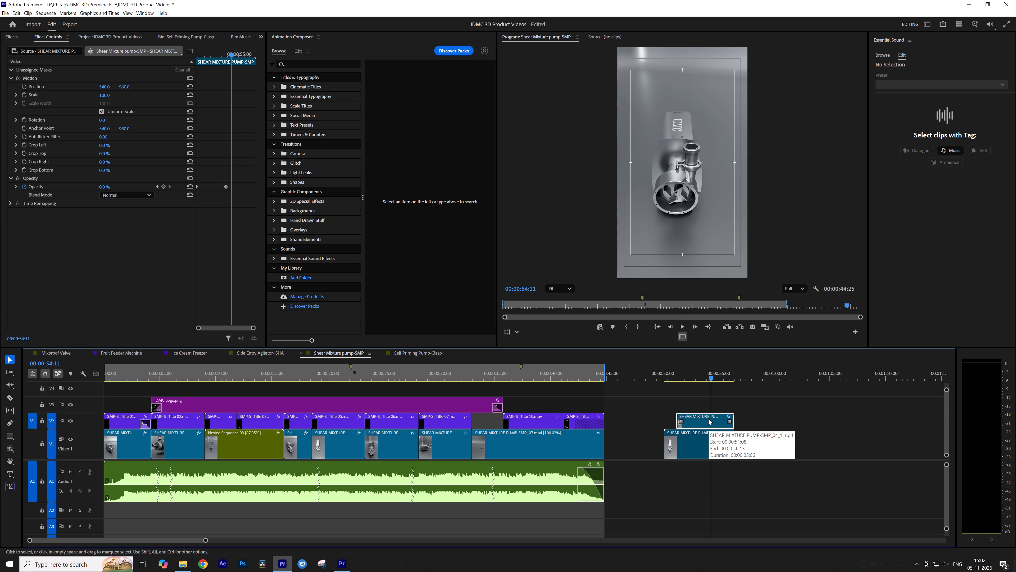
left_click_drag(689, 374, 684, 375)
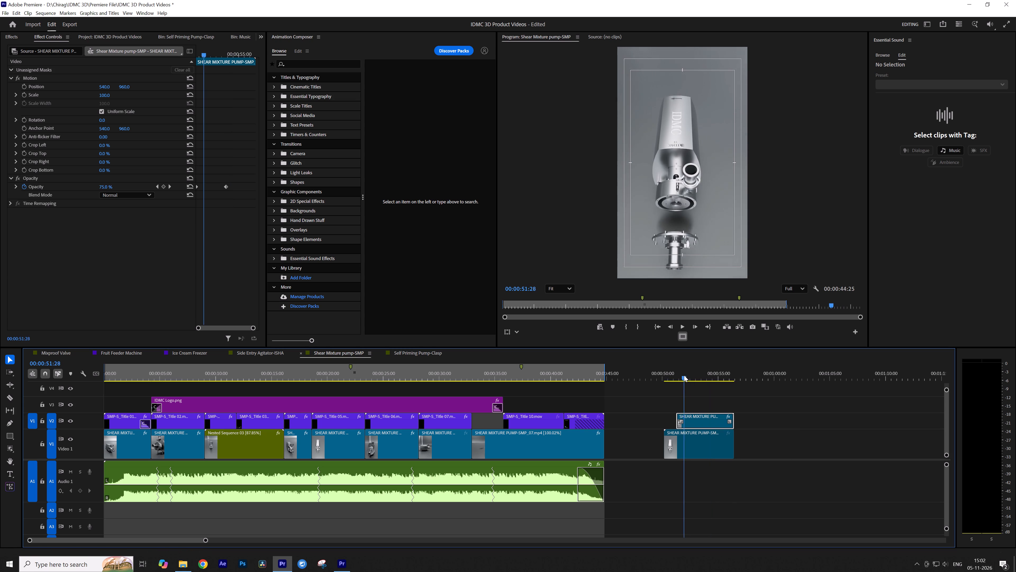
left_click_drag(684, 375, 661, 378)
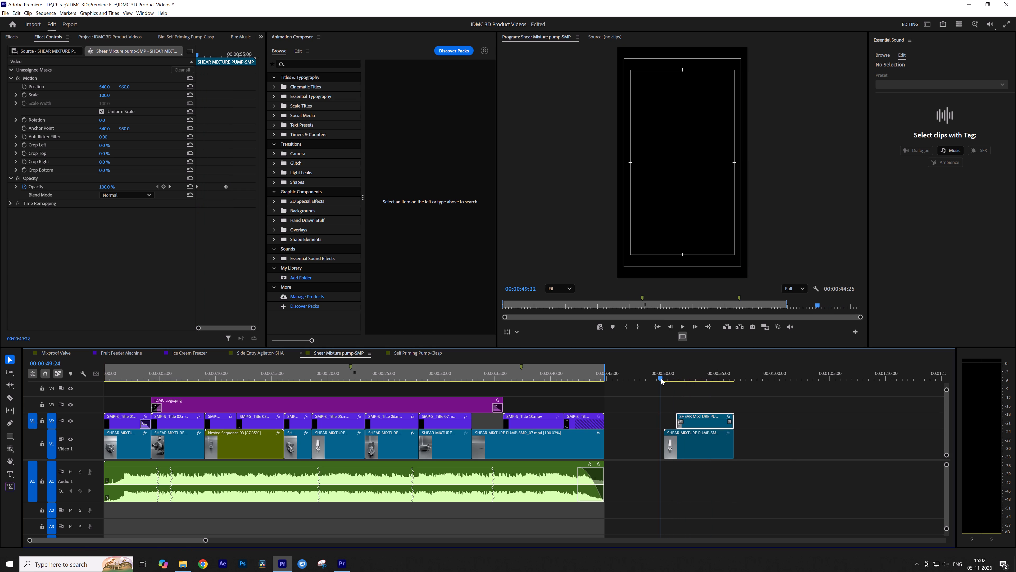
left_click_drag(661, 378, 682, 378)
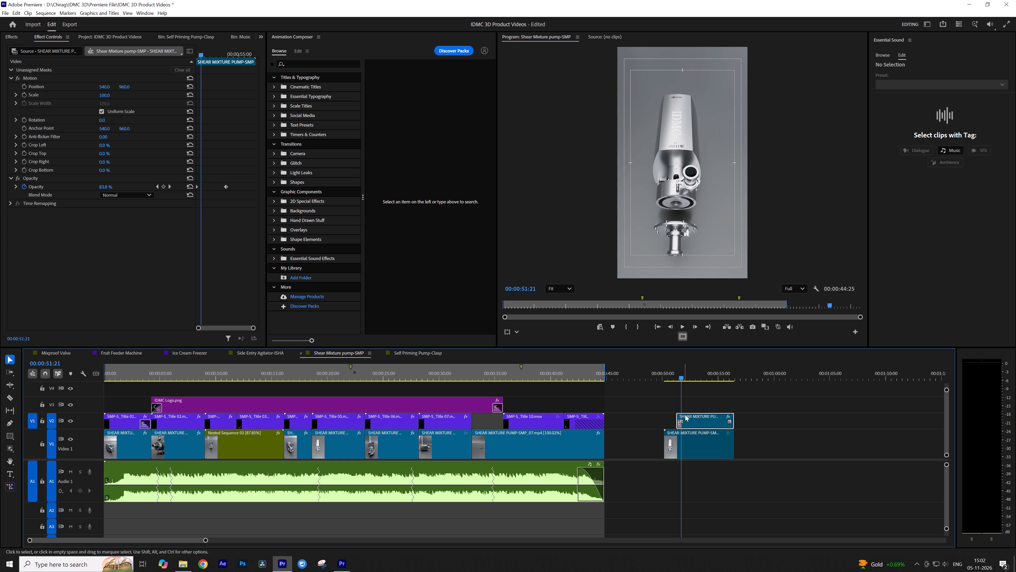
Trim the start of the V1 pump clip to align with the V2 clip's start at 00:00:51:08.
left_click(667, 439)
left_click_drag(666, 439, 672, 439)
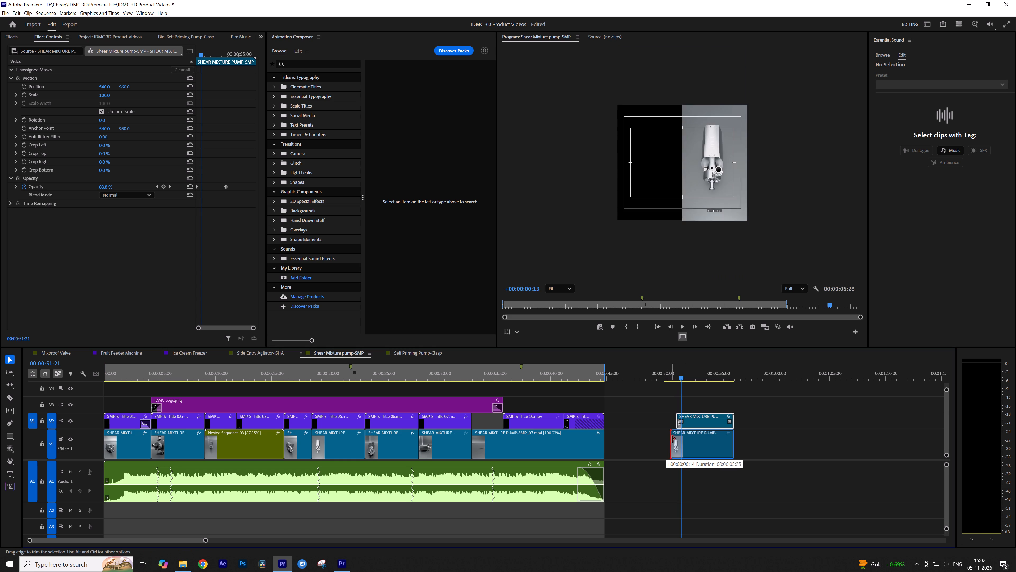
left_click_drag(672, 439, 677, 439)
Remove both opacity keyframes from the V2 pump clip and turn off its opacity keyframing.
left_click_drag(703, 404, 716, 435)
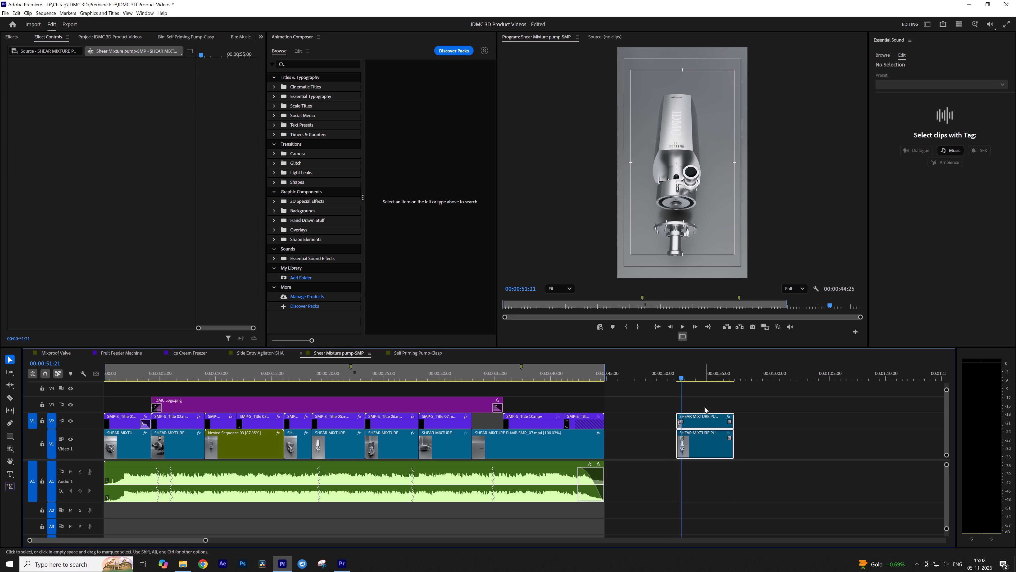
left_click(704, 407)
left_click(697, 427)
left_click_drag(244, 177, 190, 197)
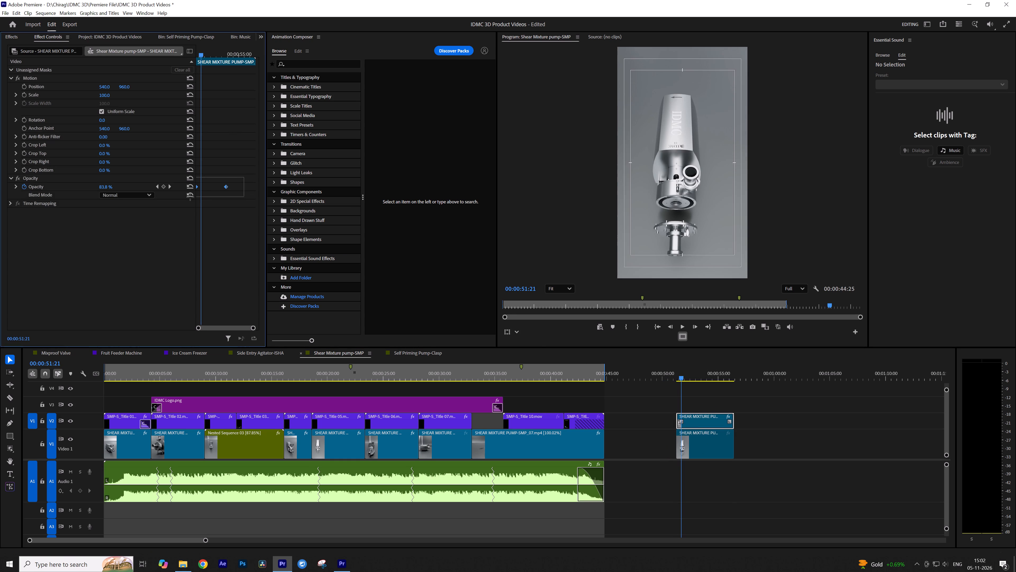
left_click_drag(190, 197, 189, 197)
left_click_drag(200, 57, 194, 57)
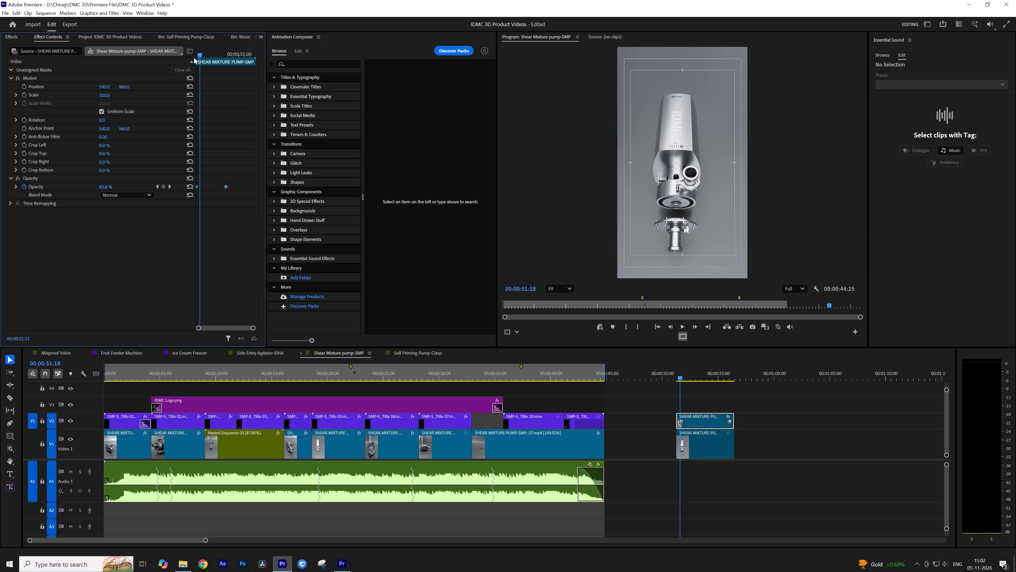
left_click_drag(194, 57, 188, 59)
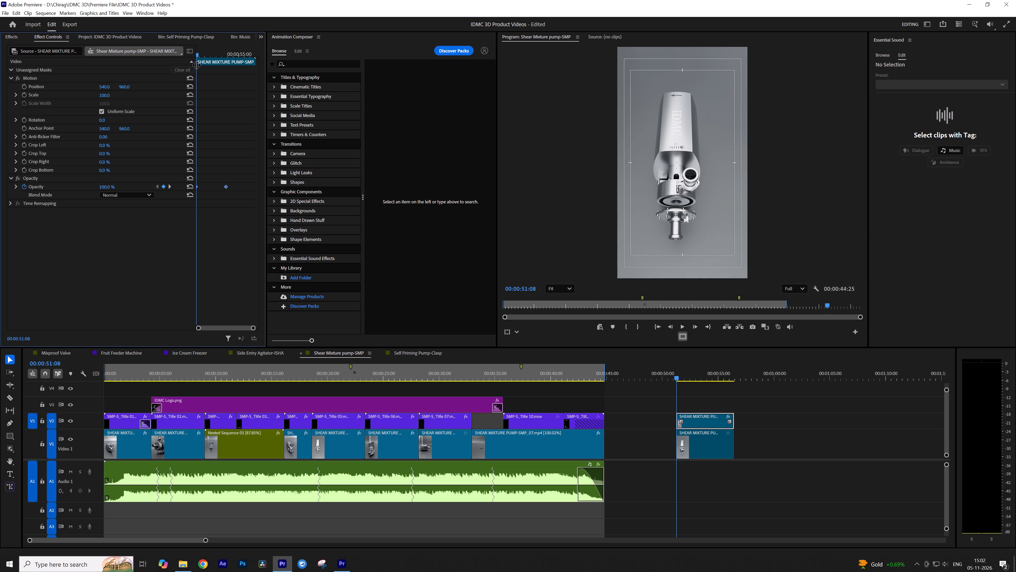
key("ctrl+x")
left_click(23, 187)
Swap the stacking of the two pump clips, putting SMP_04_2 on V2 above SMP_04_1 on V1.
left_click(713, 415)
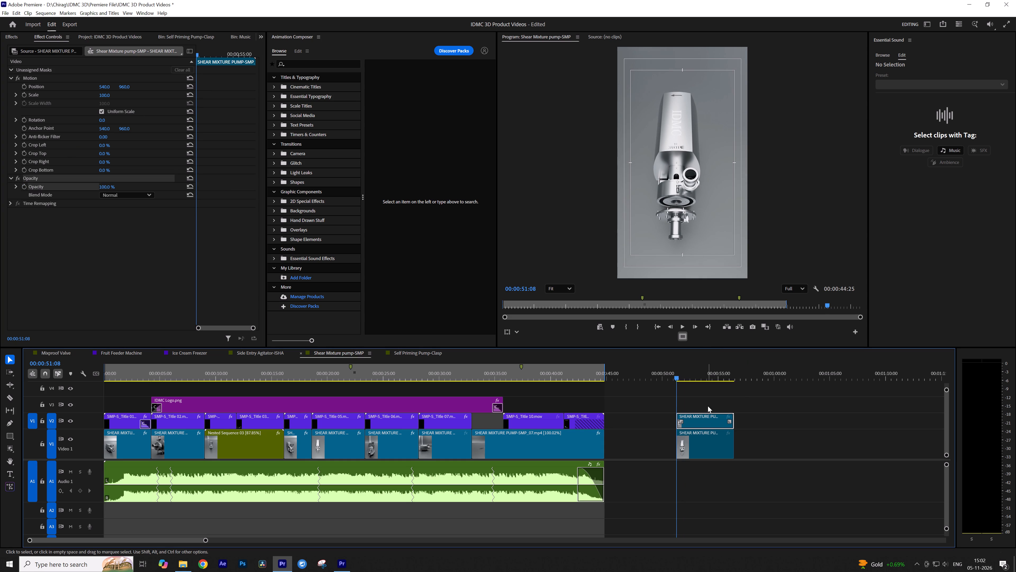
left_click(708, 406)
left_click_drag(700, 438, 698, 408)
left_click_drag(655, 417, 688, 396)
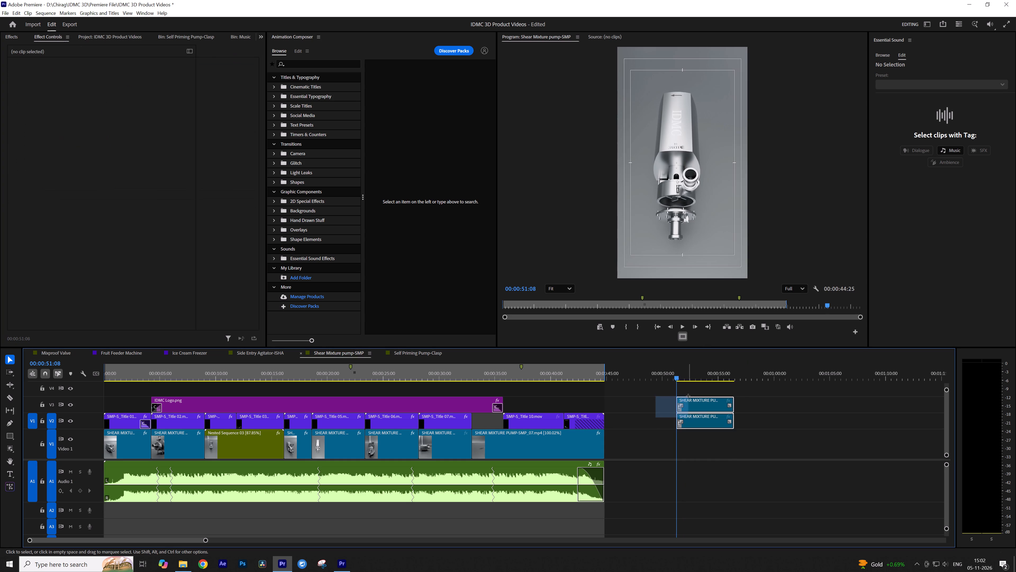
left_click_drag(688, 396, 689, 396)
left_click_drag(695, 412, 695, 434)
Extend the start of the V1 pump clip back to 00:00:50:05.
left_click(664, 440)
left_click_drag(679, 444, 624, 444)
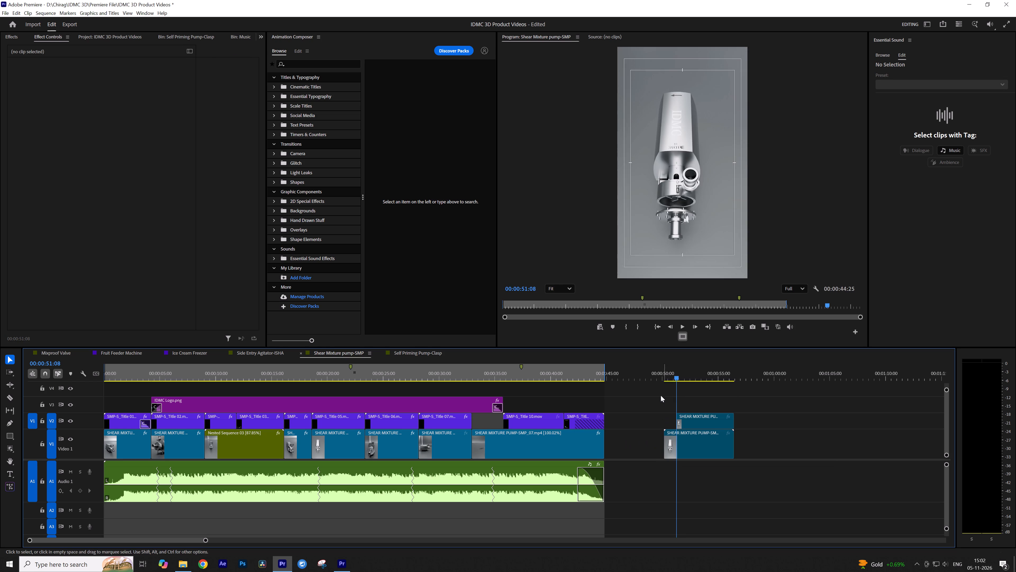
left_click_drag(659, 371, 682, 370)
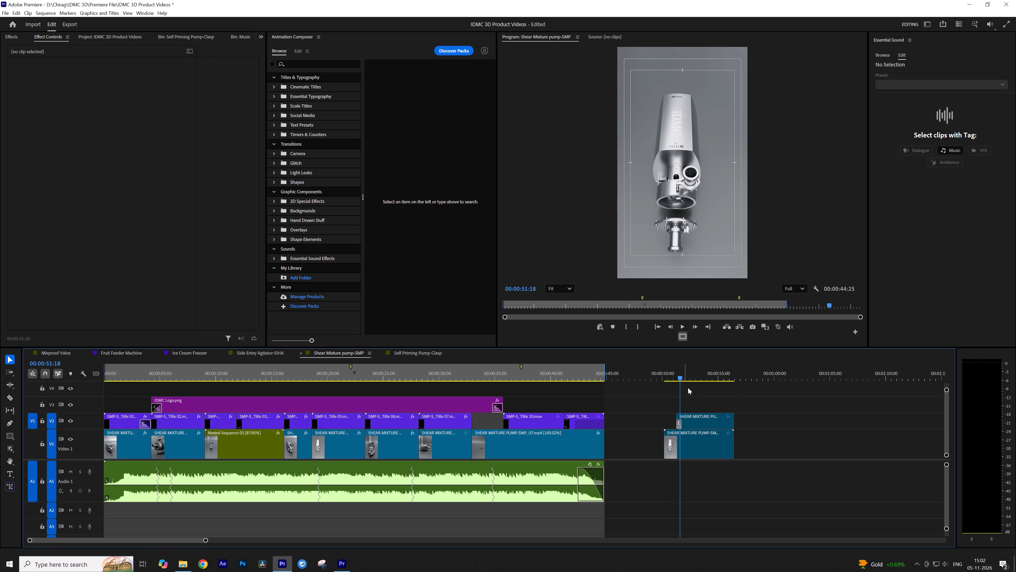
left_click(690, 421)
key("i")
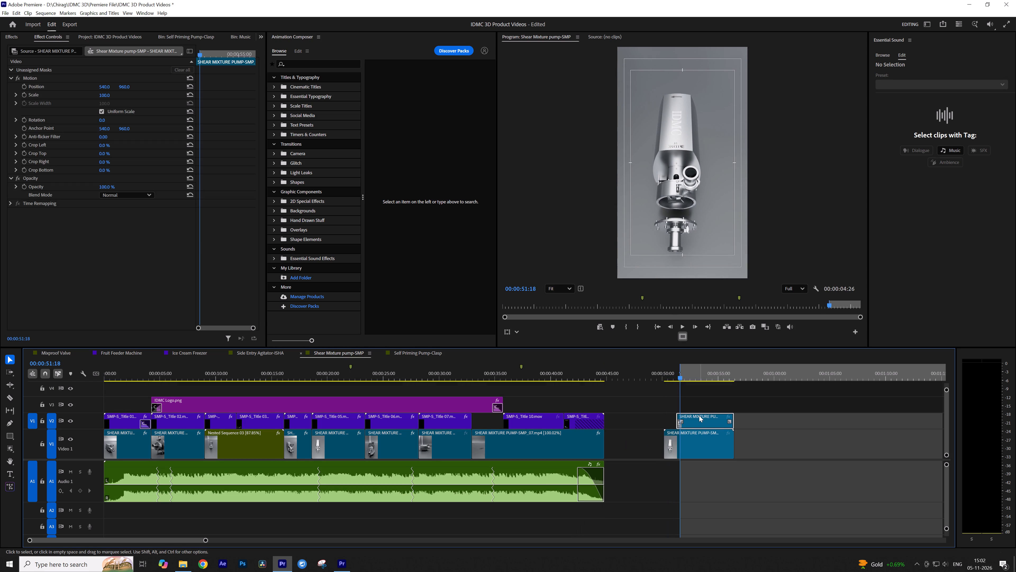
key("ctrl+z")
Turn on opacity keyframing for the V2 pump clip at its start, 00:00:51:08.
key("Up")
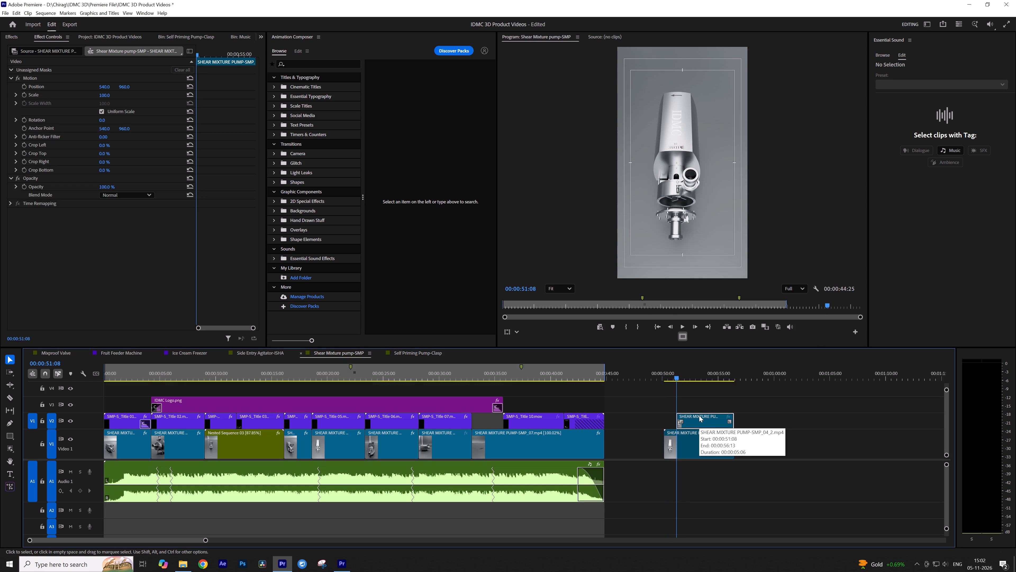
left_click(699, 415)
left_click(697, 410)
left_click(696, 425)
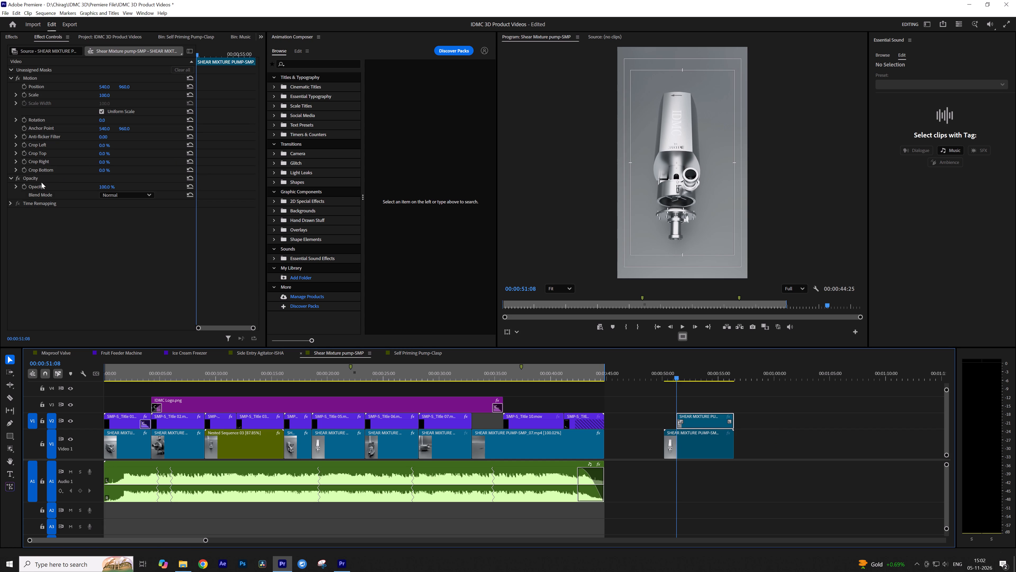
left_click(22, 187)
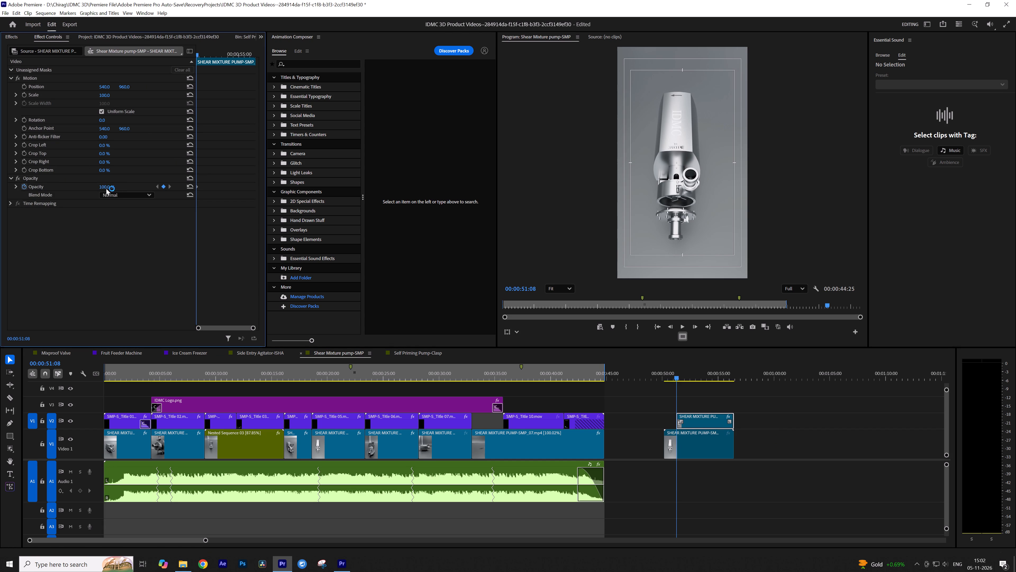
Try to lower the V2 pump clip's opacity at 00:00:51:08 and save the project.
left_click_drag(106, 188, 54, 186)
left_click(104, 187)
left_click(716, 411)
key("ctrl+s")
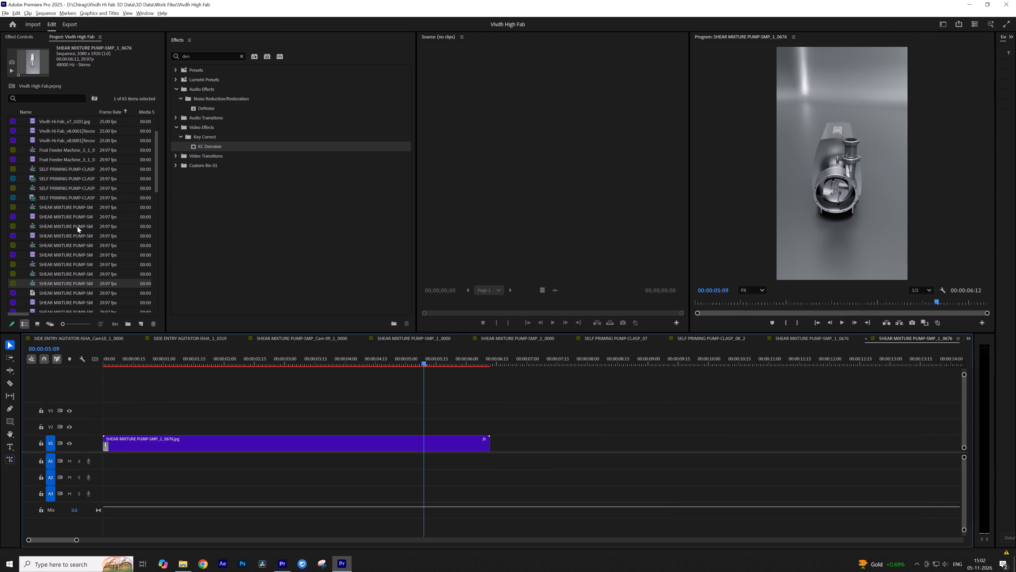
Close the unresponsive Premiere 2026 session and reopen the IDMC 3D Product Videos project through its recovery offer.
left_click(280, 566)
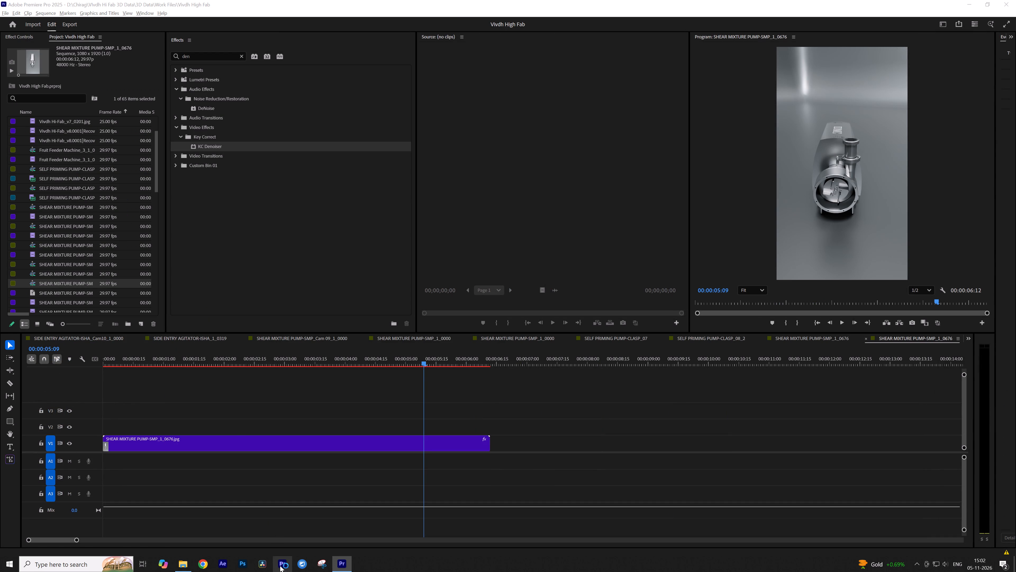
left_click(1015, 0)
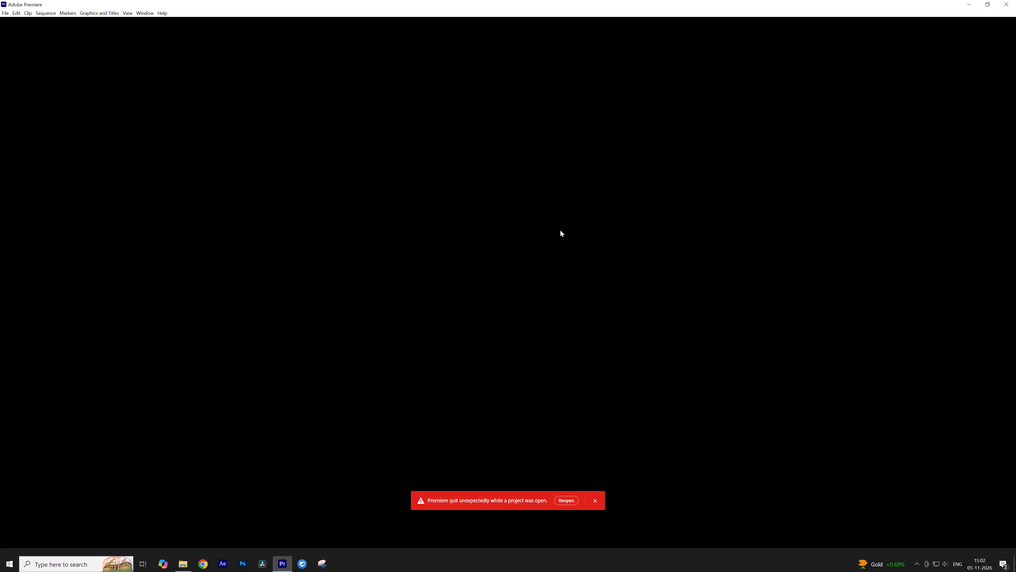
left_click(569, 500)
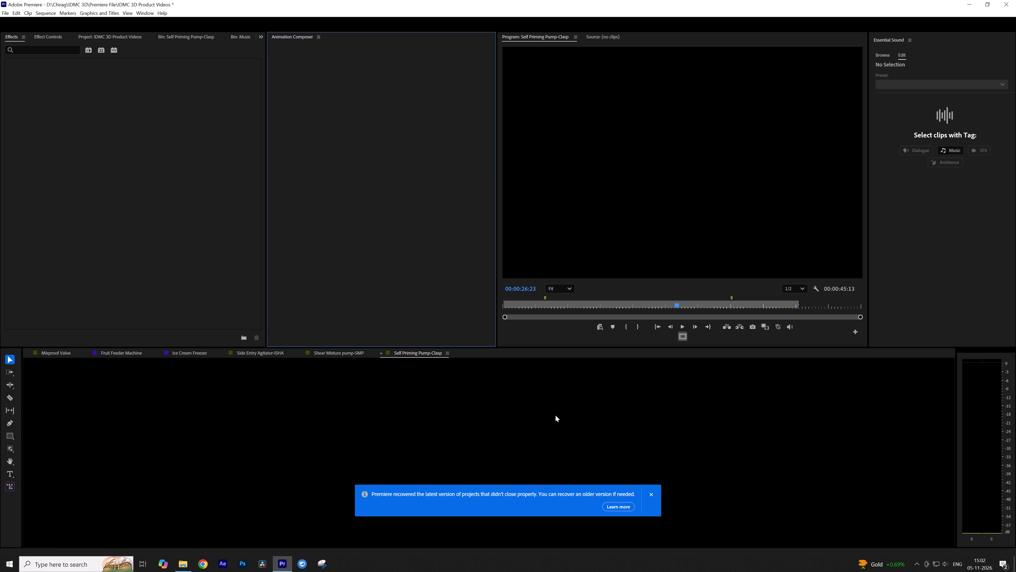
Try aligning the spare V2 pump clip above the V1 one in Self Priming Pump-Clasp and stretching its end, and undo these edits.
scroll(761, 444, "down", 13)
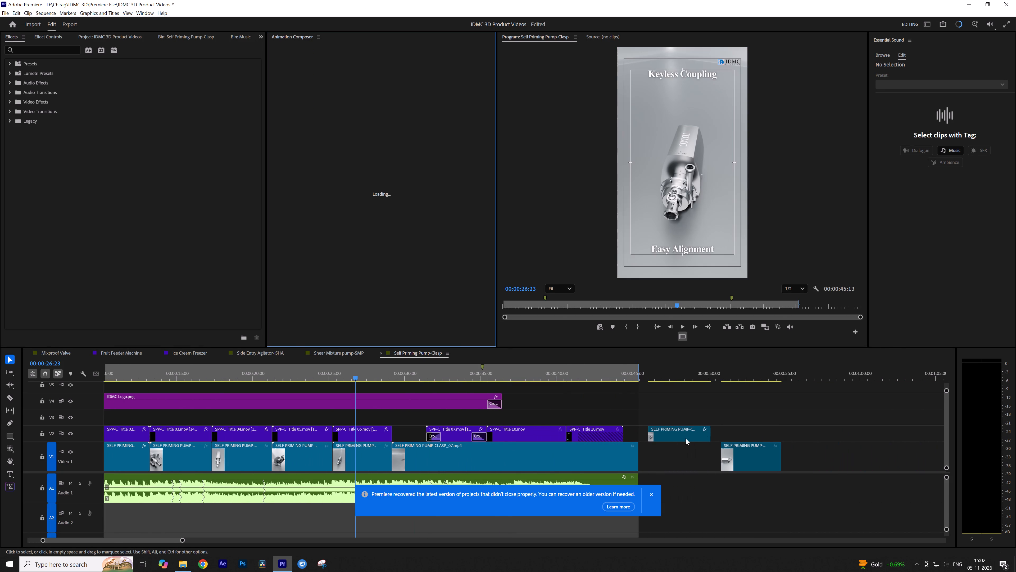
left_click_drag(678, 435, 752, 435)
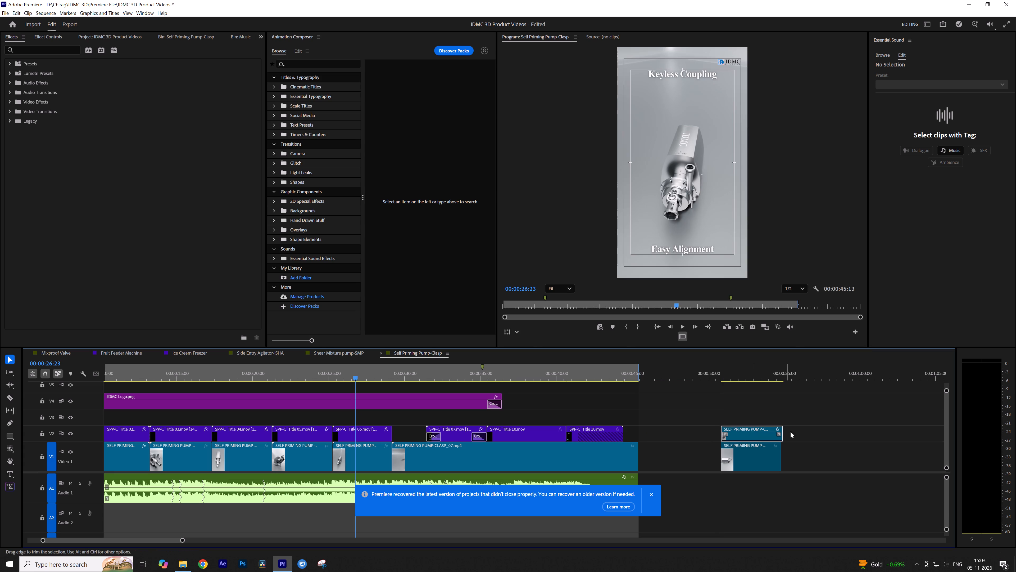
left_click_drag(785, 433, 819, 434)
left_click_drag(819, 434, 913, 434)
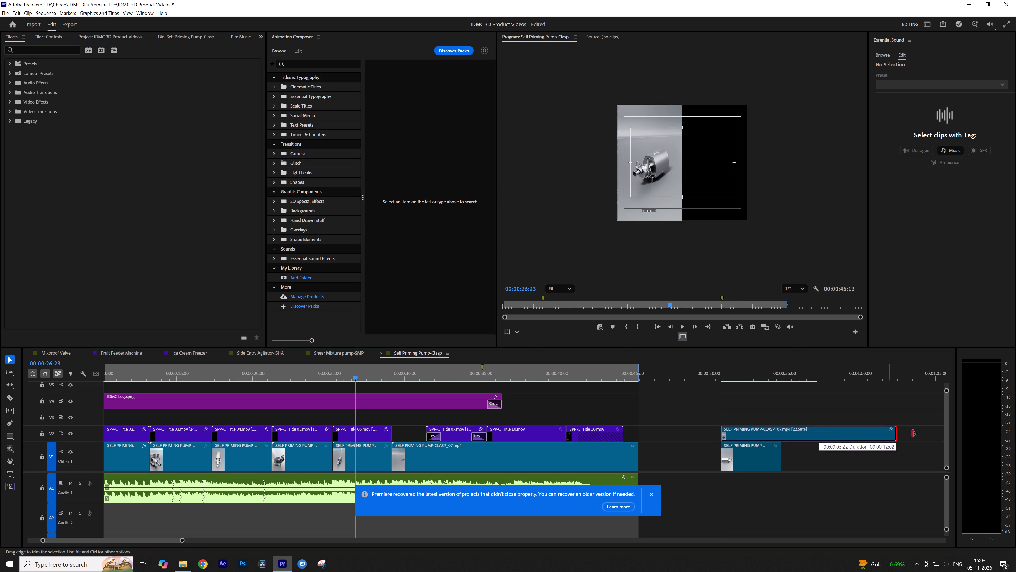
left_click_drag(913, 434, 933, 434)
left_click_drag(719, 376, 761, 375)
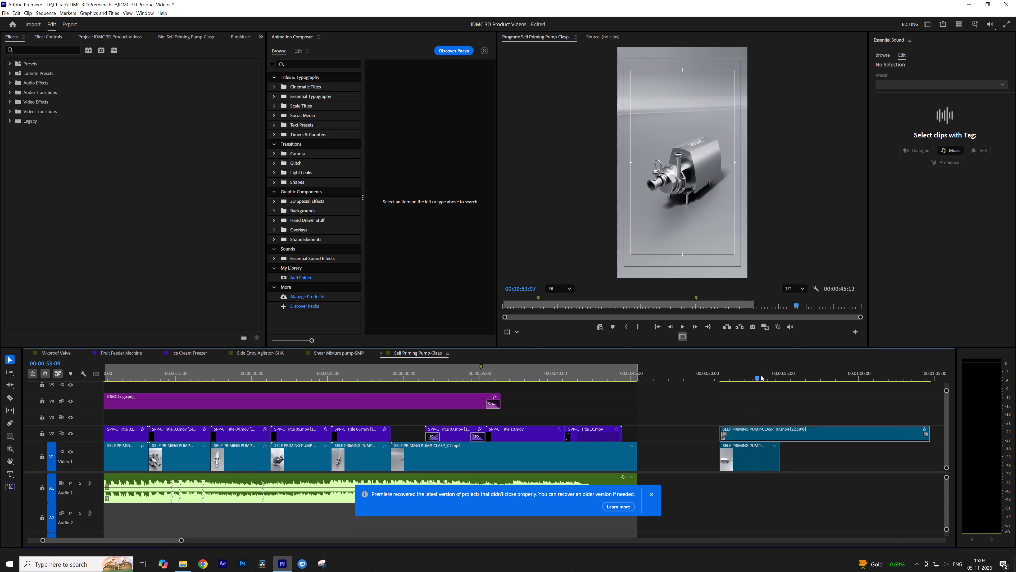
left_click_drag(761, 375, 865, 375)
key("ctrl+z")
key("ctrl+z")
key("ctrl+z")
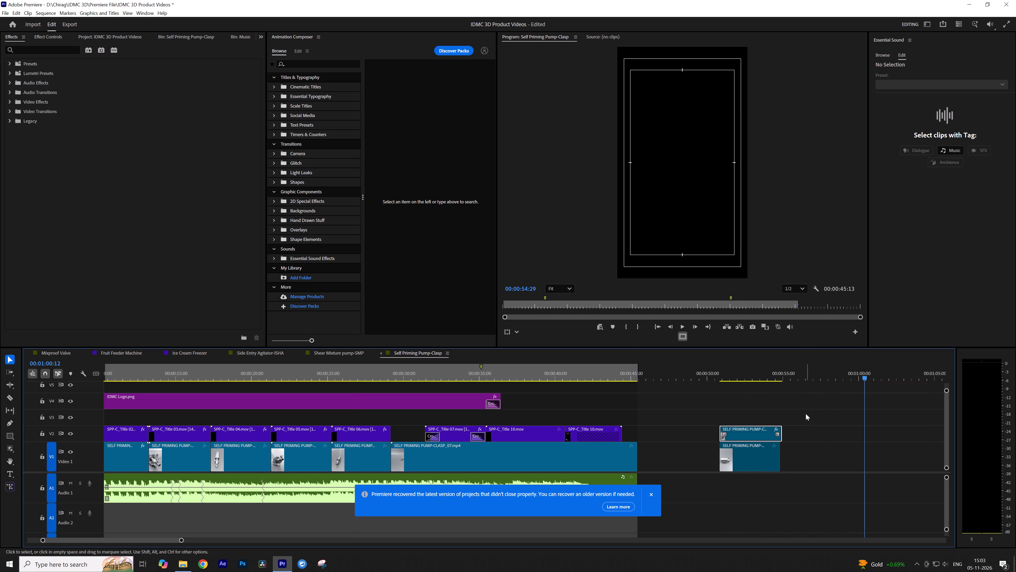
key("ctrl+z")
Delete the two spare pump clips on V1 and V2 past the end of the Self Priming Pump-Clasp edit.
left_click_drag(741, 406, 698, 462)
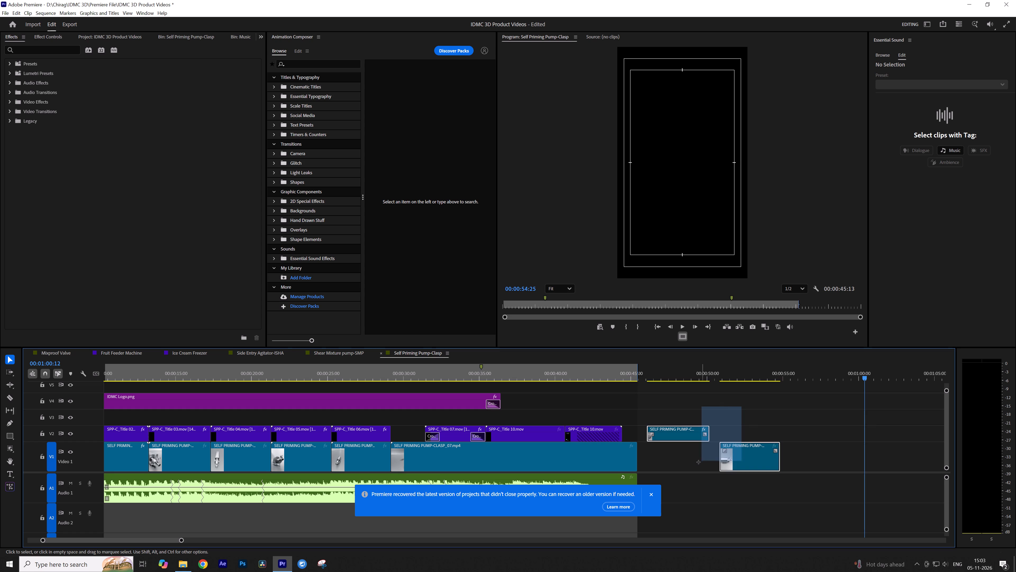
left_click_drag(698, 462, 697, 463)
key("Delete")
In Shear Mixture pump-SMP, keyframe the spare V2 pump clip's opacity at 0% at its start, 00:00:51:08.
left_click(332, 353)
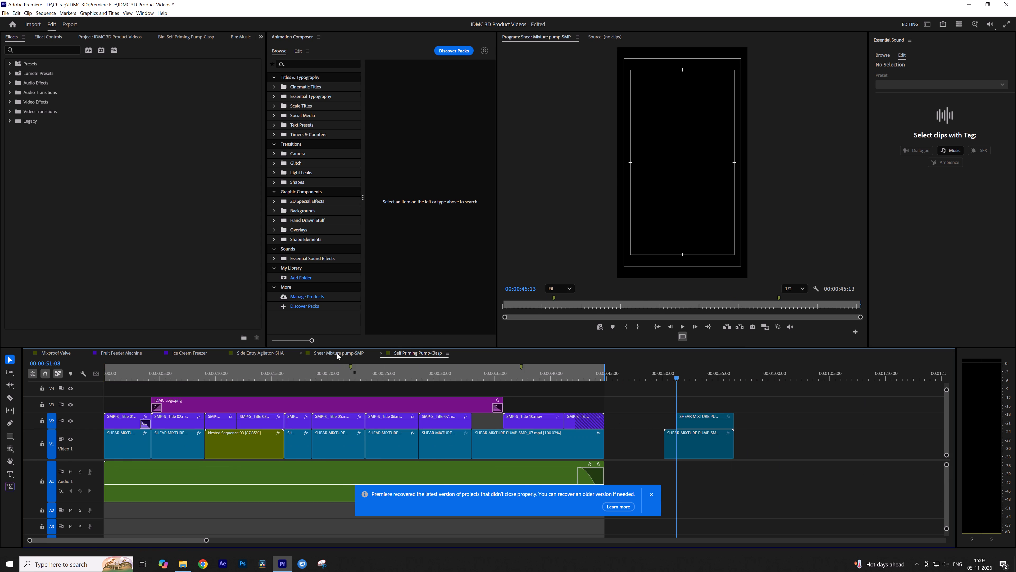
left_click(666, 410)
left_click_drag(677, 377, 673, 386)
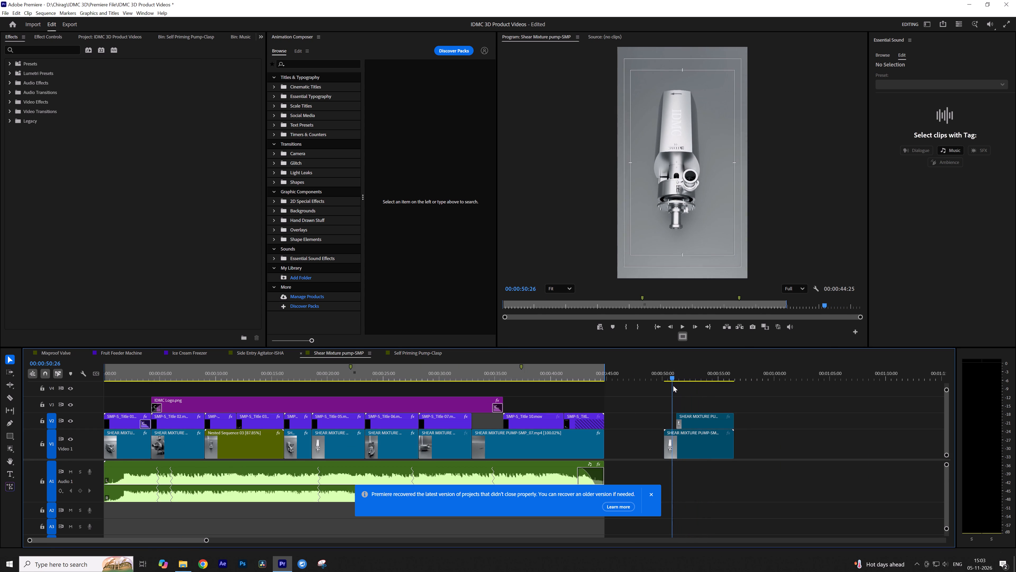
left_click_drag(673, 386, 680, 385)
left_click(696, 418)
key("Up")
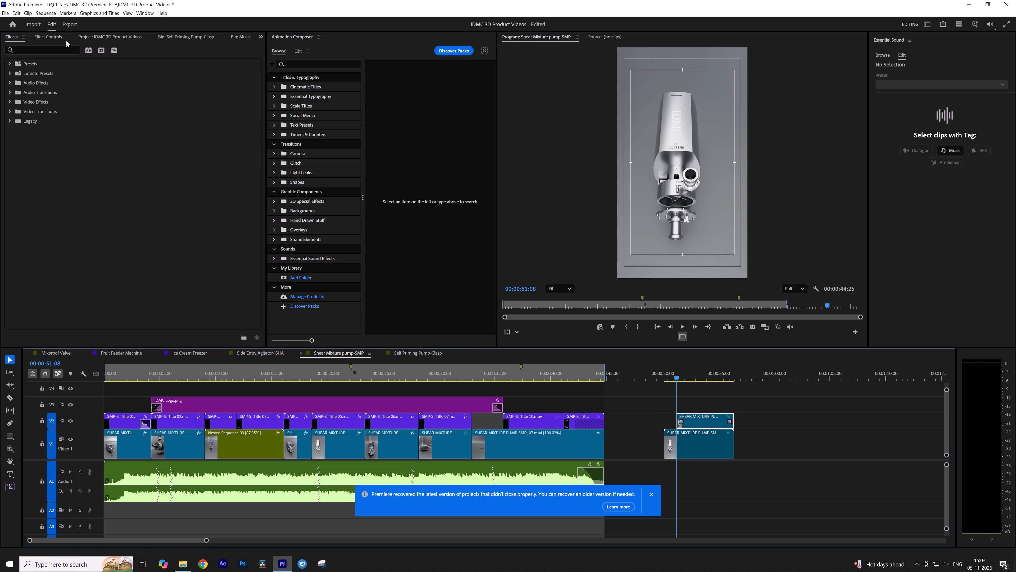
left_click(58, 36)
left_click(17, 178)
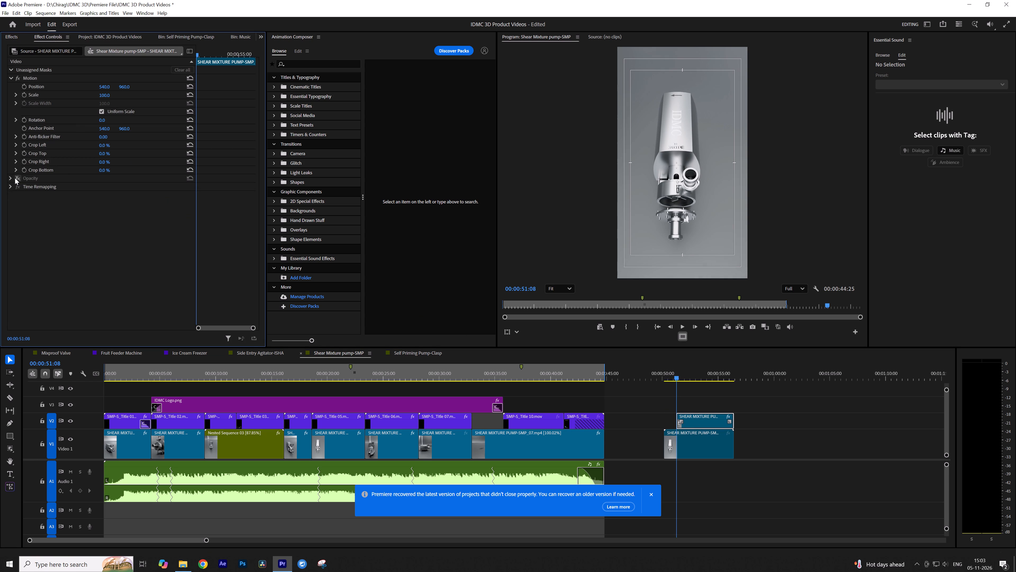
left_click(18, 178)
left_click(10, 178)
left_click(26, 187)
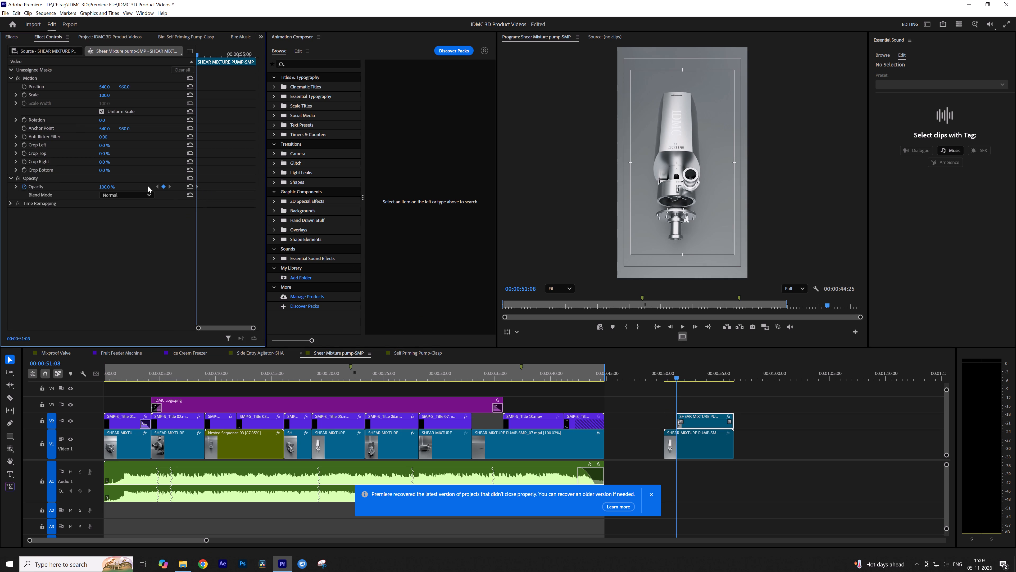
left_click_drag(105, 188, 64, 188)
Add a 100% opacity keyframe to the V2 pump clip at 00:00:53:21.
left_click(693, 378)
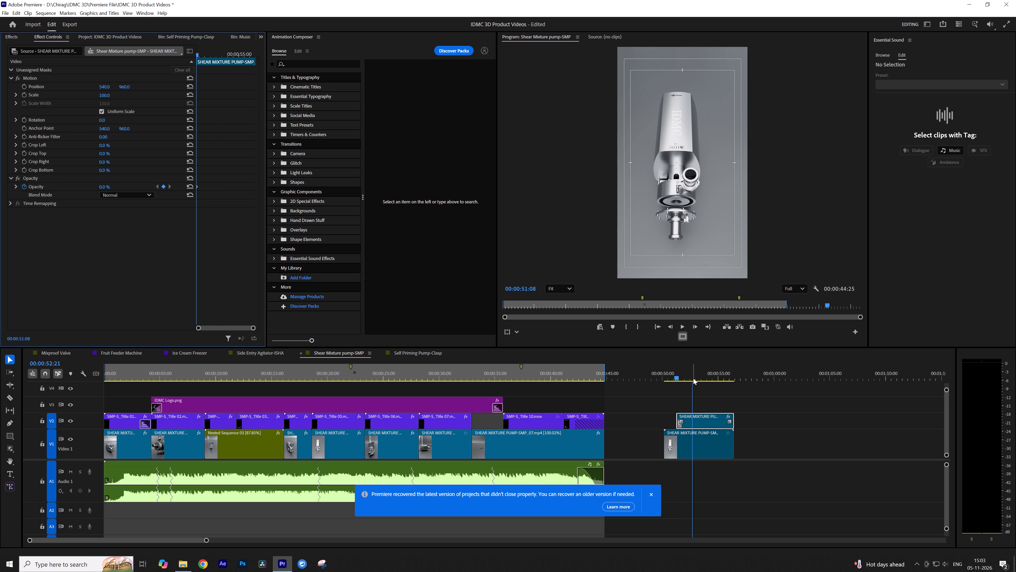
left_click_drag(701, 379, 704, 380)
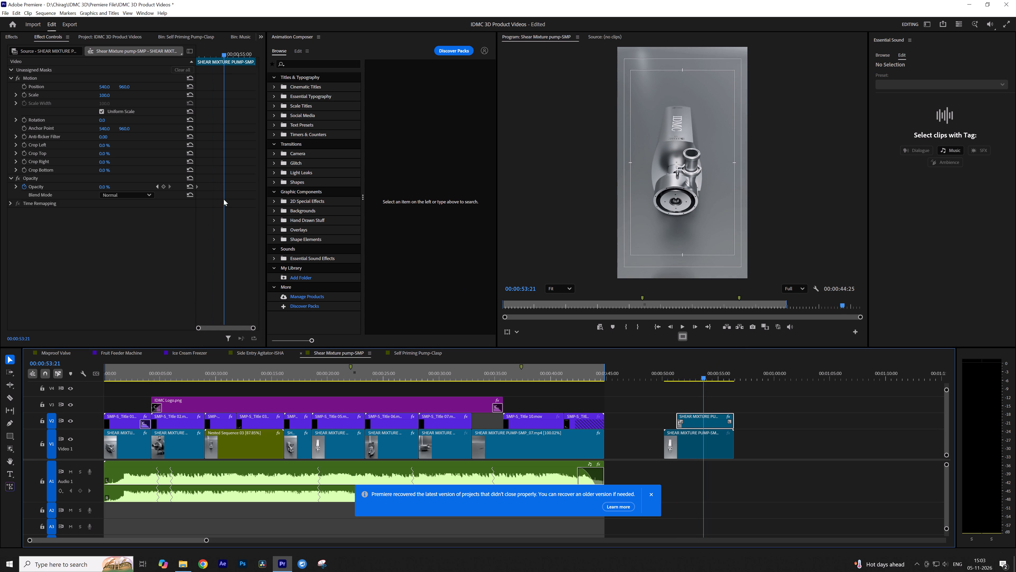
left_click_drag(100, 187, 236, 188)
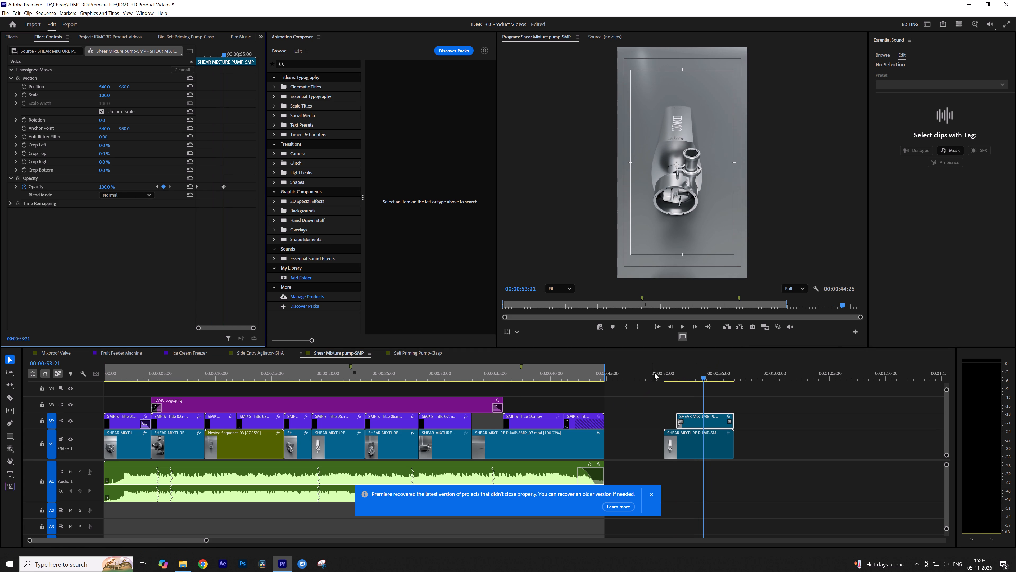
Play back the two stacked pump clips to check the opacity fade between them.
left_click(659, 370)
key("space")
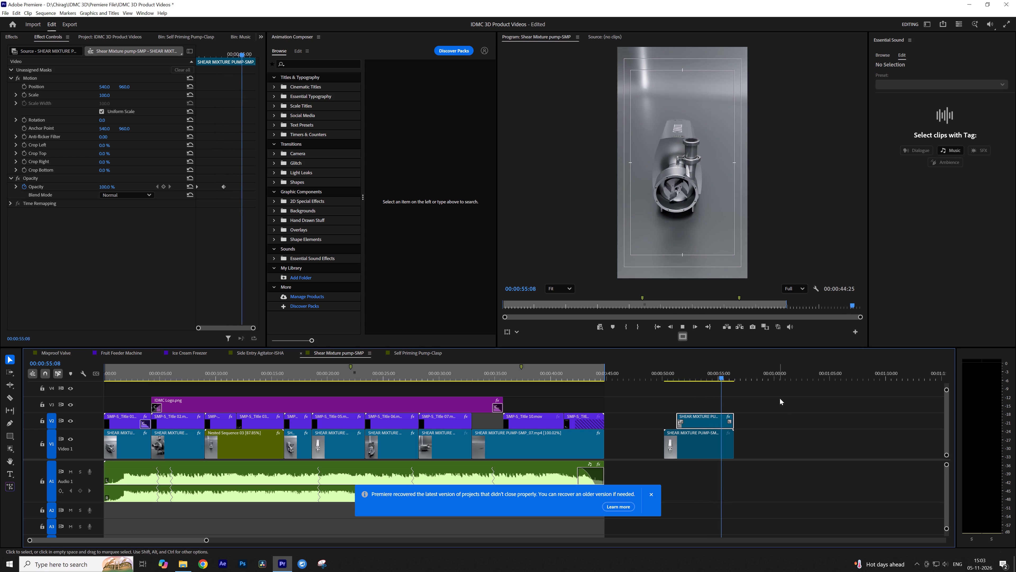
key("space")
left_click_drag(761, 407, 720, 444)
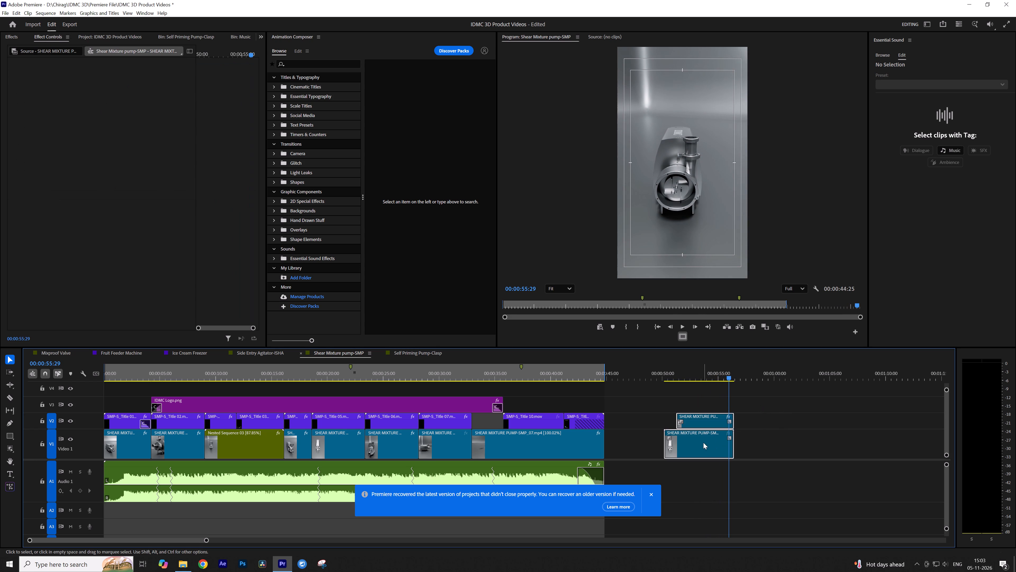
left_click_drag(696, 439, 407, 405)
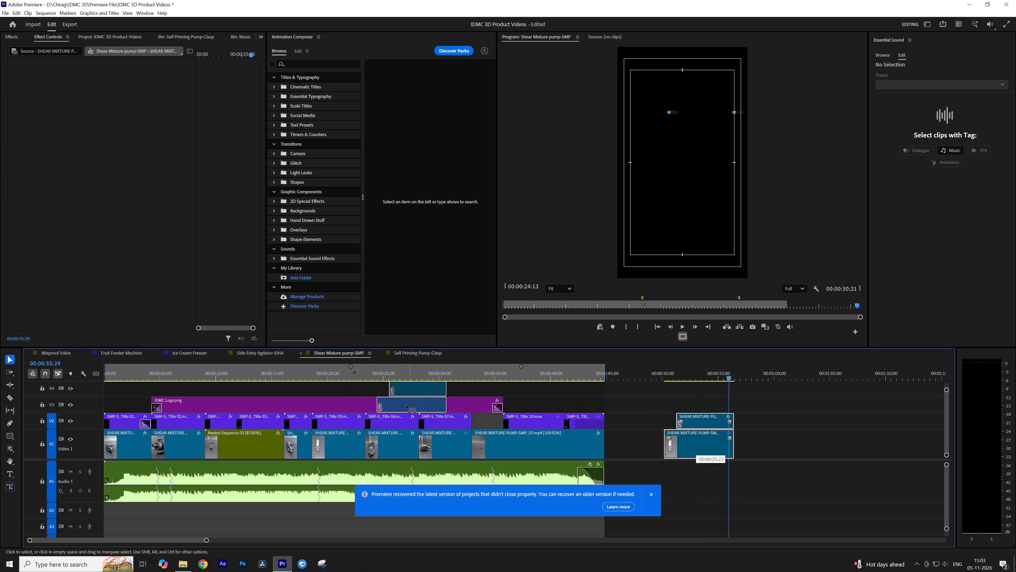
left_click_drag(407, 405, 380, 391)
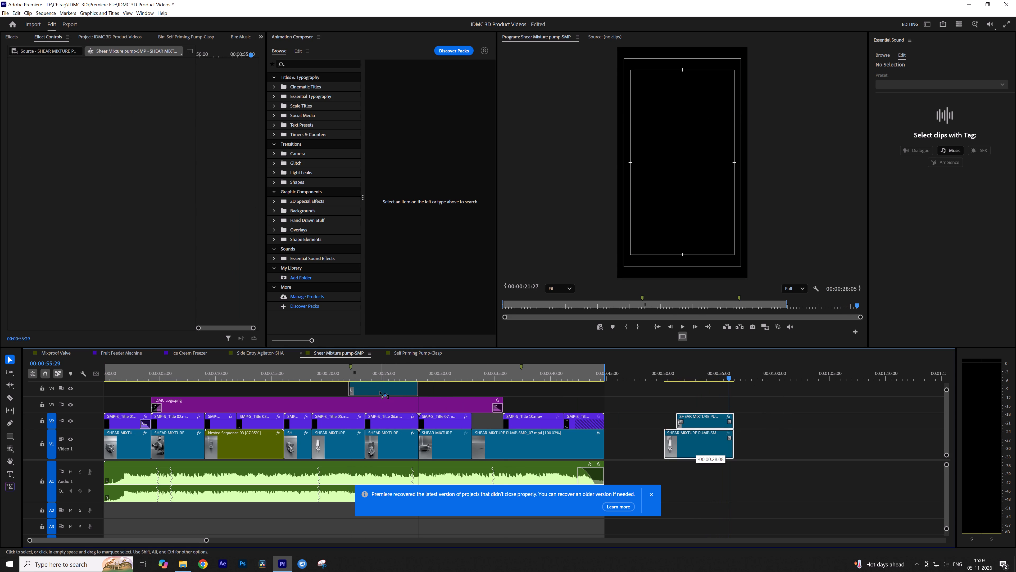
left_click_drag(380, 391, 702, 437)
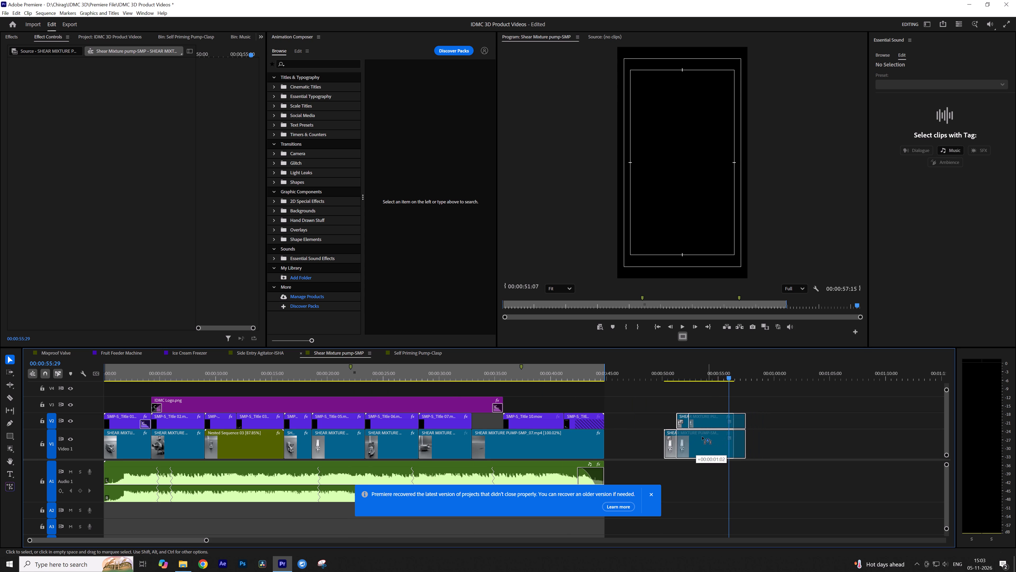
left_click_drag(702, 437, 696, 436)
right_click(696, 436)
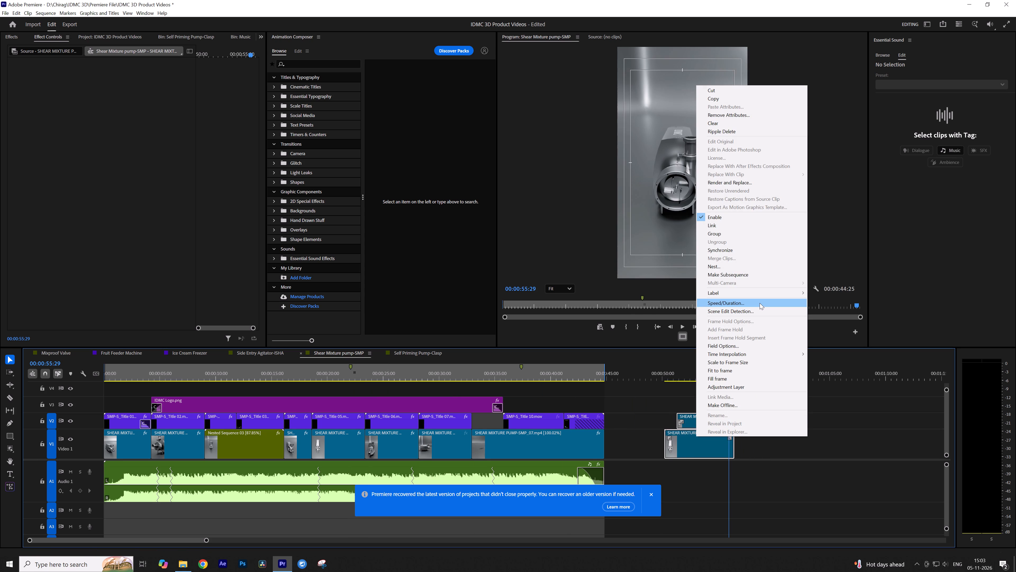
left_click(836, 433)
Move both stacked pump clips just past 00:00:55:29 and nest them together under the default name.
left_click_drag(703, 402, 712, 436)
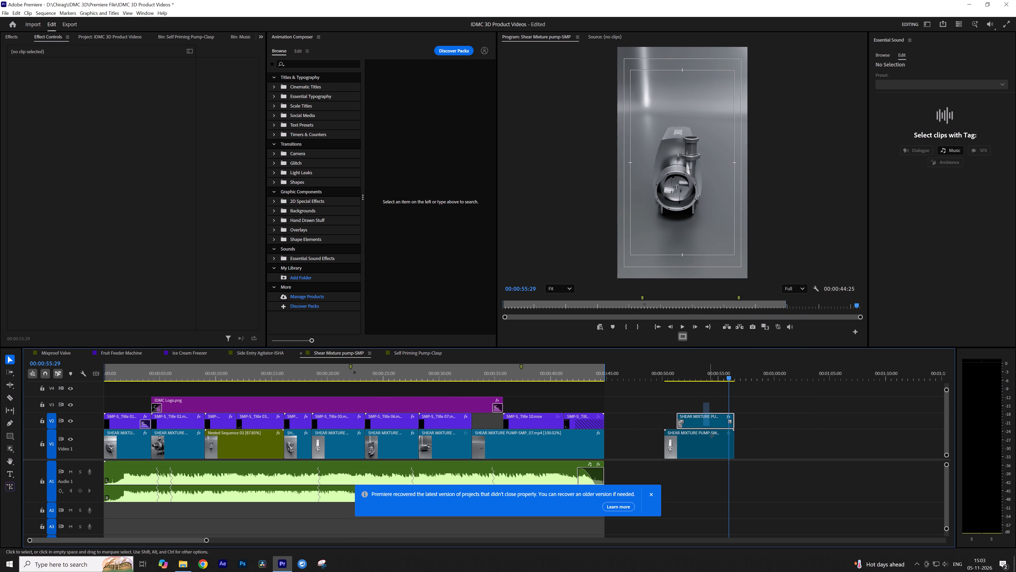
left_click_drag(712, 436, 712, 438)
left_click_drag(700, 440, 771, 439)
right_click(773, 437)
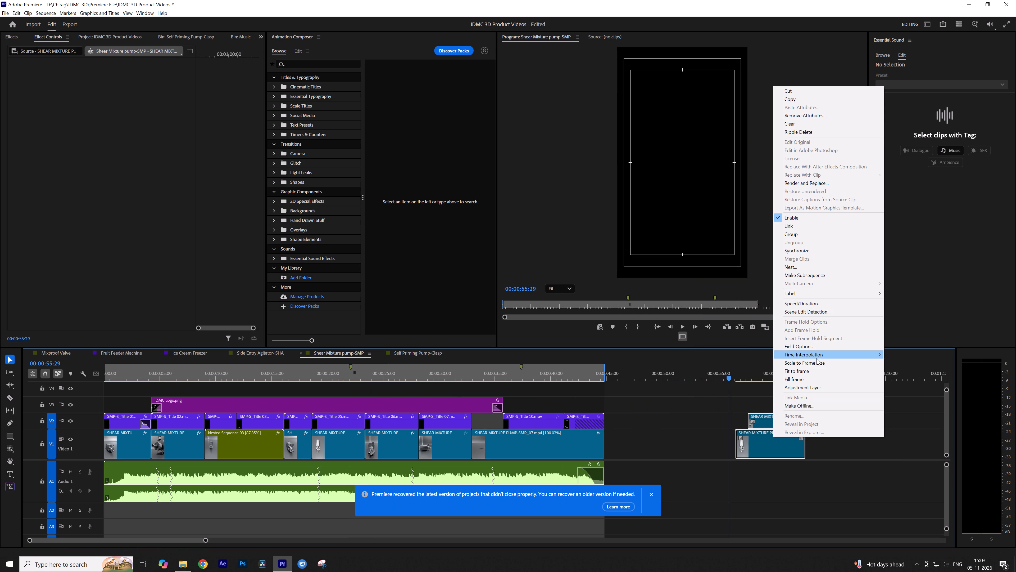
left_click(819, 268)
left_click(521, 291)
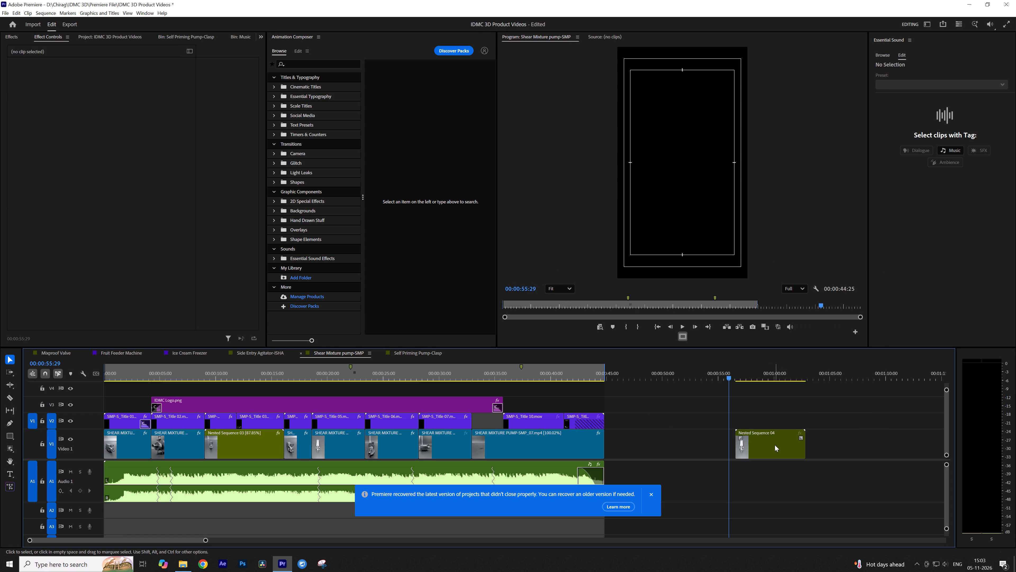
Place the nested pump clip at 00:00:18:19, rate-stretch it to match the clip beneath SMP-S_Title 05, and overwrite that clip on V1.
left_click_drag(775, 445, 349, 391)
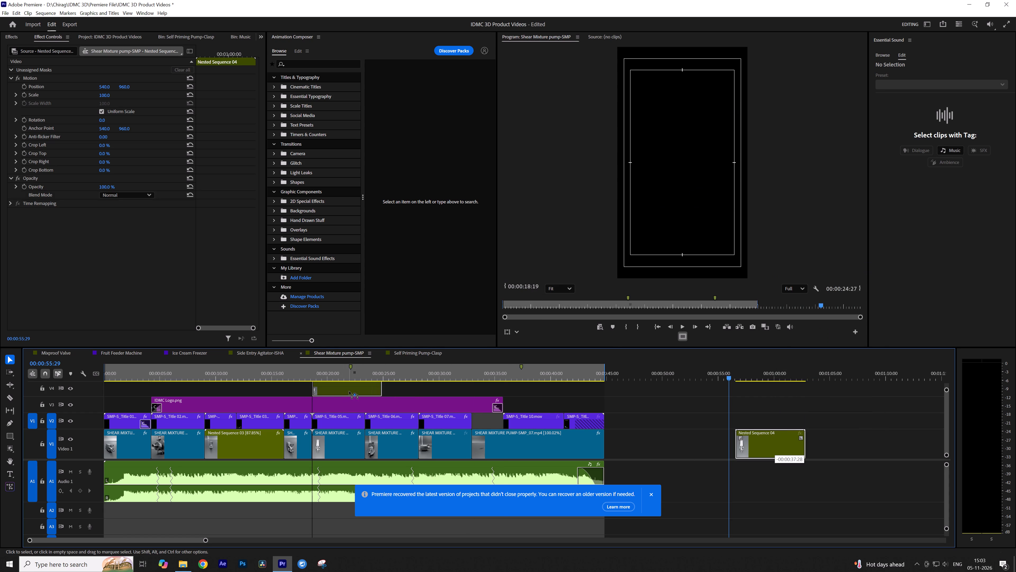
left_click_drag(349, 391, 350, 391)
key("r")
left_click_drag(380, 390, 361, 390)
key("v")
left_click(311, 368)
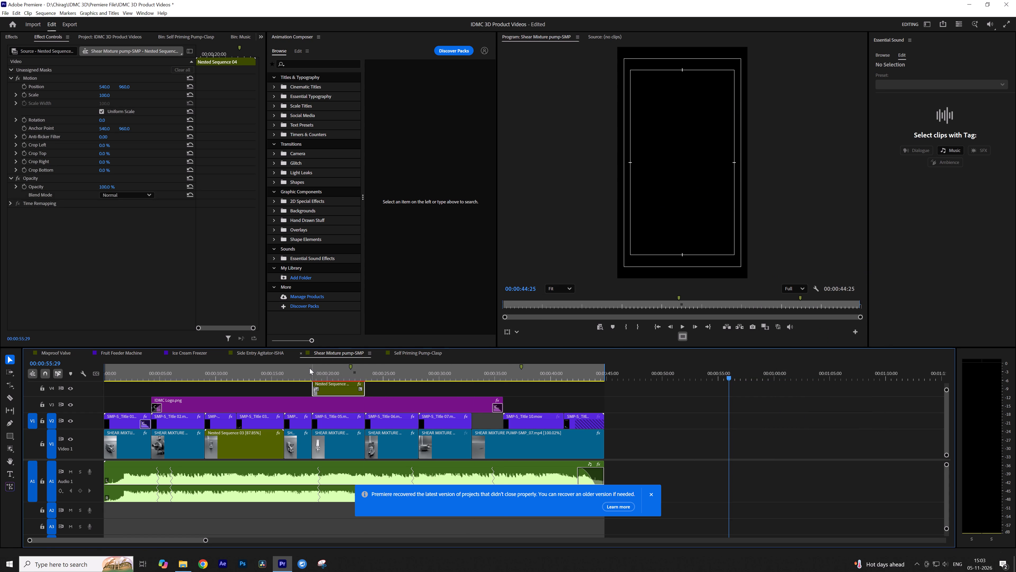
left_click_drag(327, 389, 329, 440)
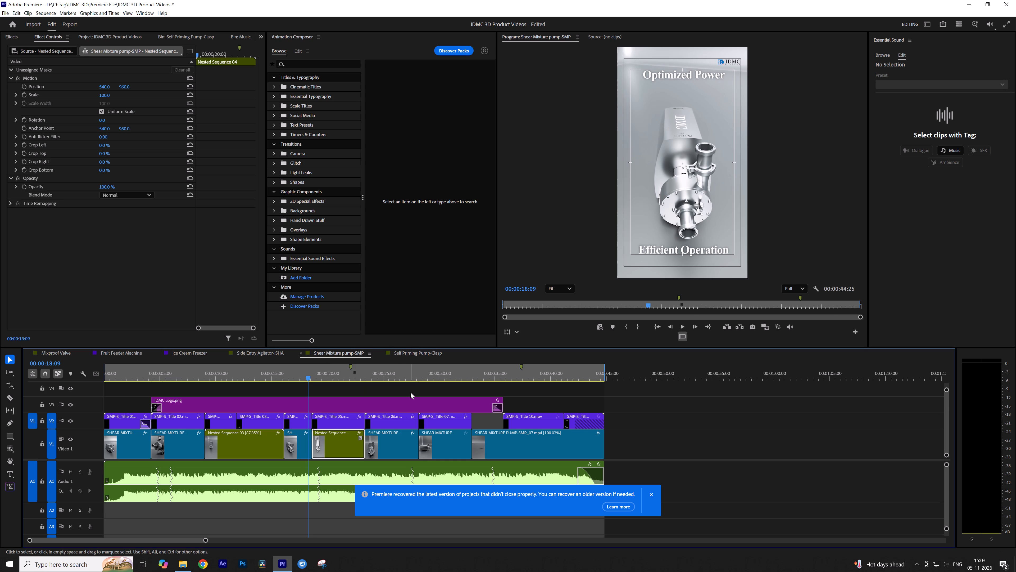
Play back the main edit from 00:00:18:09 to review the nested pump shot in context.
left_click(410, 392)
key("space")
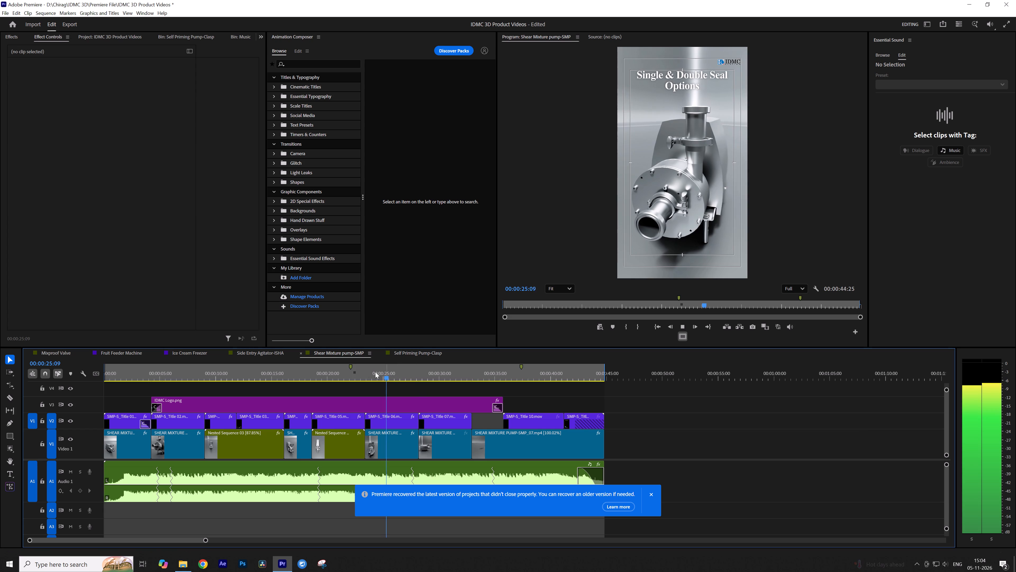
key("space")
Open the markers at 00:00:22:03 and 00:00:37:11 to read their comments, saving the project in between.
left_click(349, 366)
double_click(349, 366)
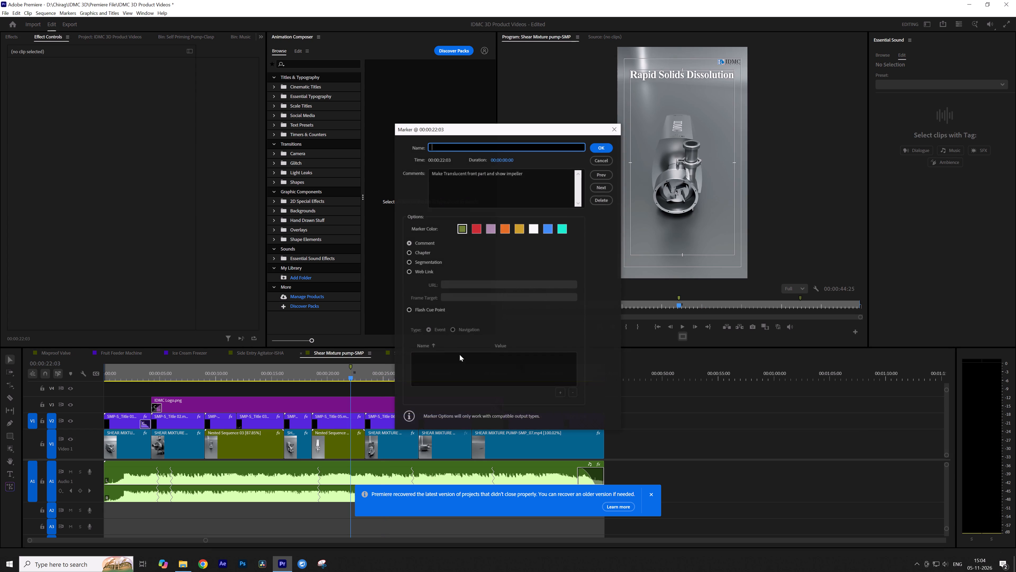
left_click(602, 150)
key("ctrl+s")
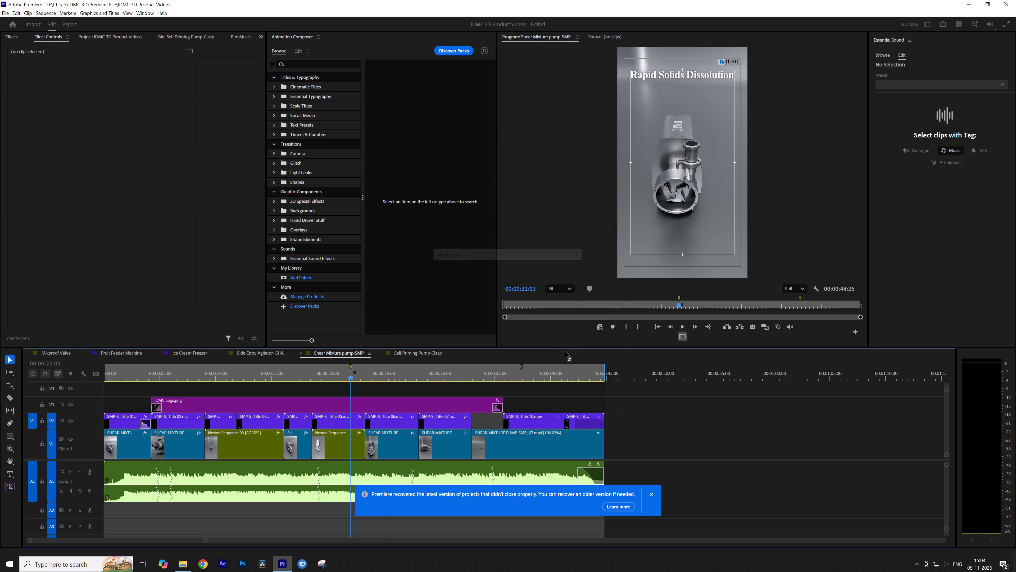
double_click(521, 366)
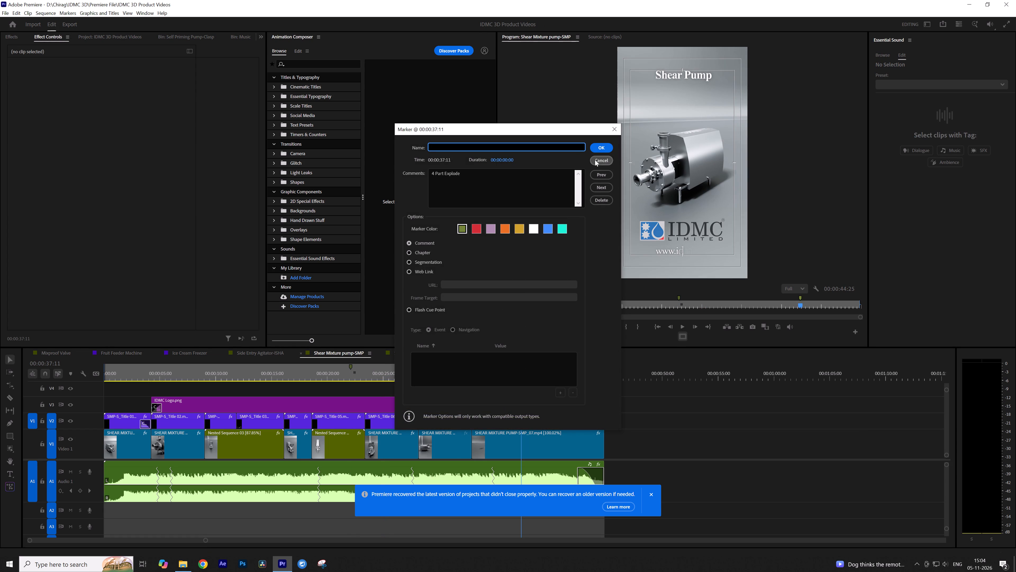
left_click(599, 145)
Play back the exploding pump shot in the Shear Mixture pump-SMP sequence from 00:00:32:15 to about 00:00:35:10.
left_click_drag(477, 367, 473, 368)
left_click(468, 371)
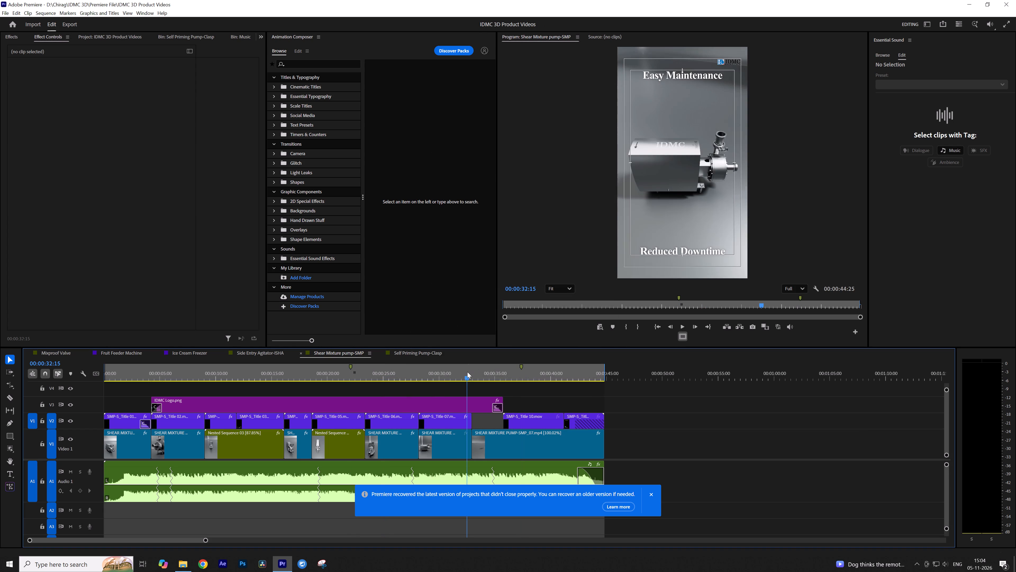
key("space")
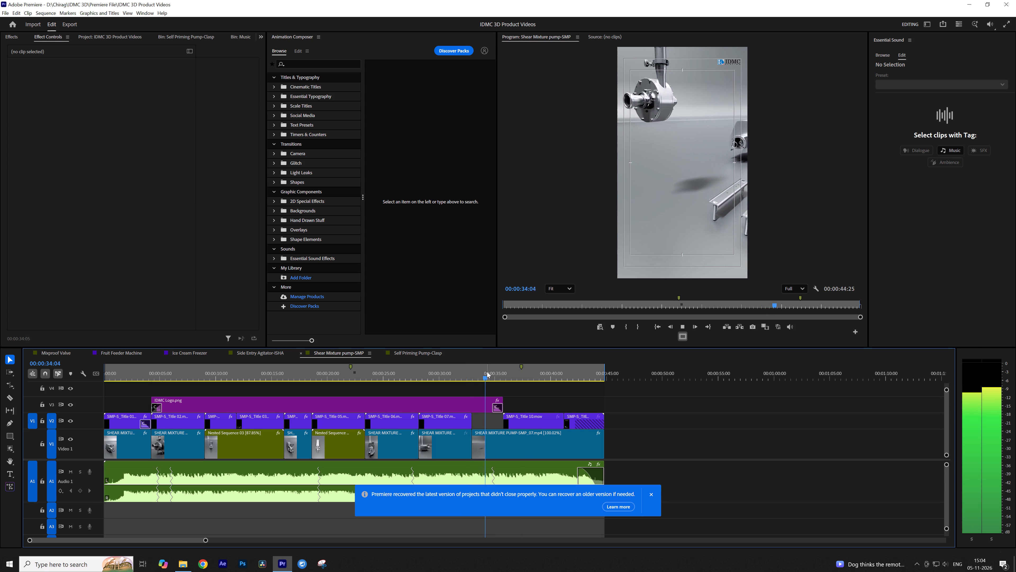
key("space")
Save the IDMC 3D Product Videos project and close Premiere.
key("ctrl+s")
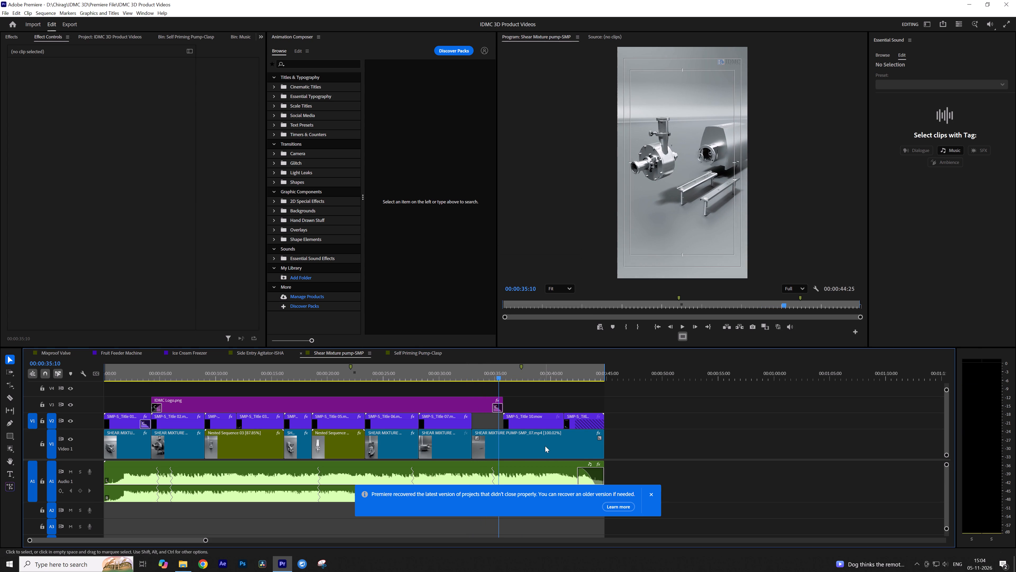
left_click(1015, 0)
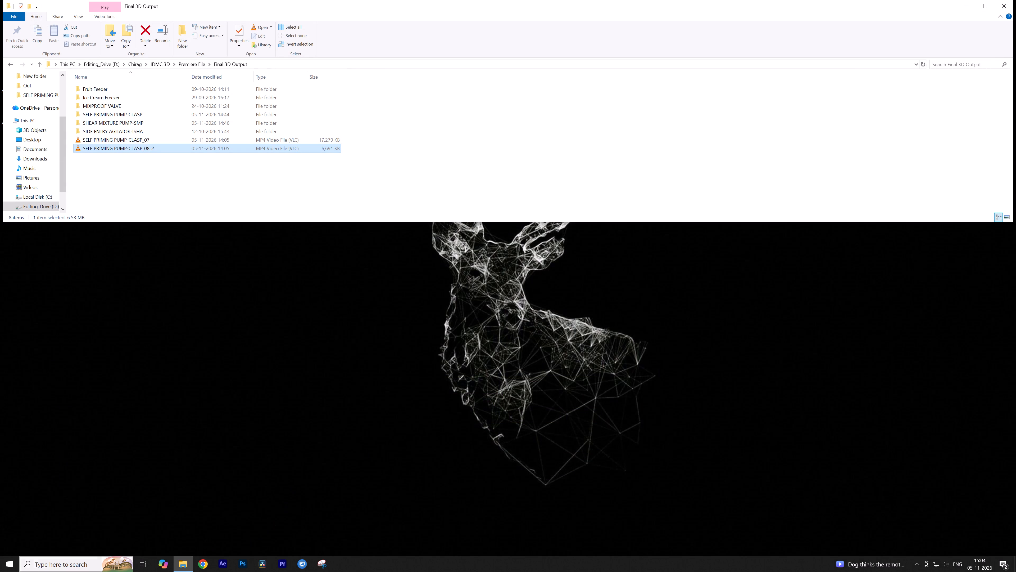
Search Windows for "pre" and launch Adobe Premiere Pro 2025.
left_click(72, 566)
key("p")
type("re")
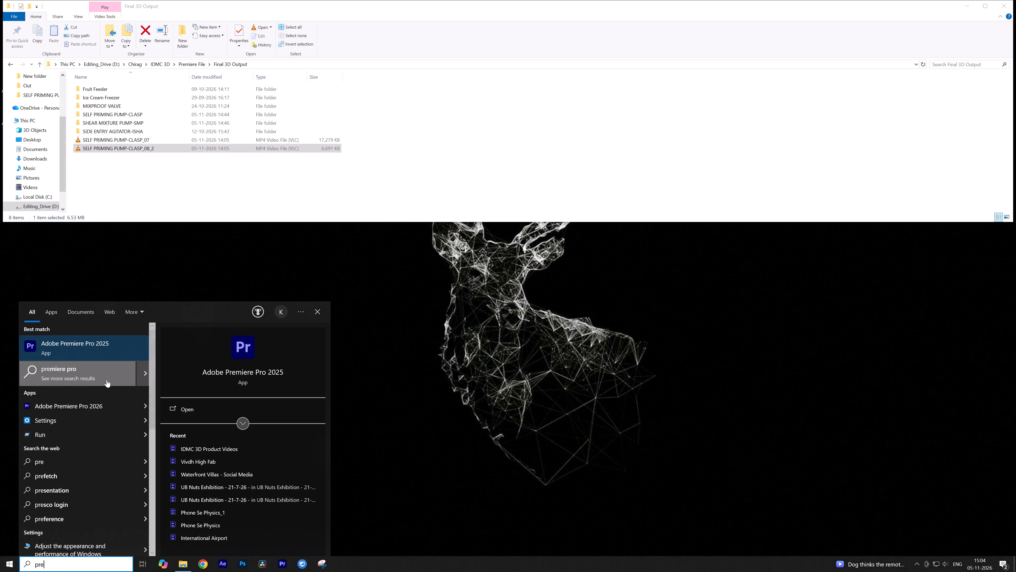
left_click(109, 346)
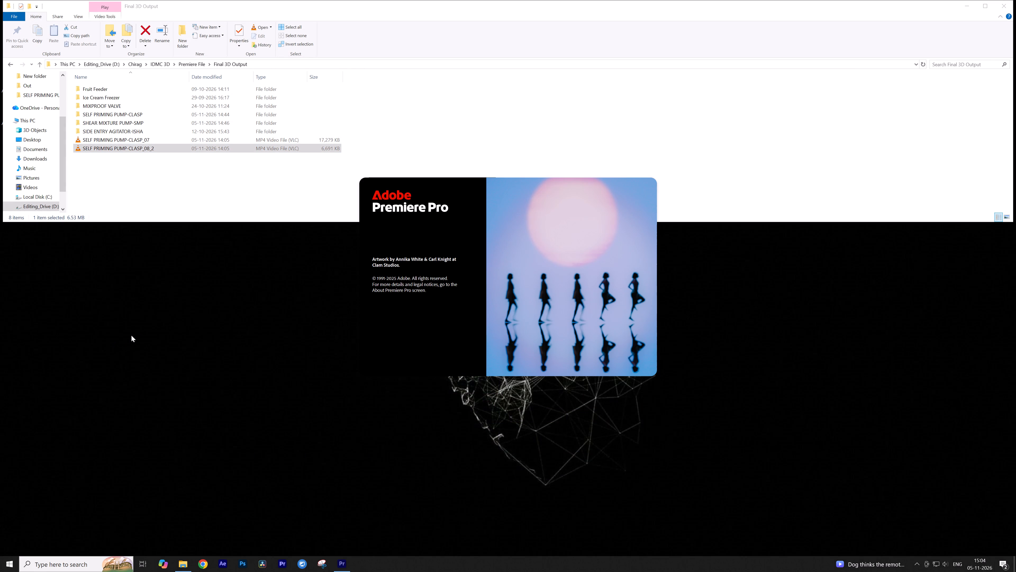
In File Explorer, browse to the Shot_03_v03 folder in Soft > Chirag > 03-11-26 on Editing_Drive (D:).
left_click(107, 182)
left_click(68, 64)
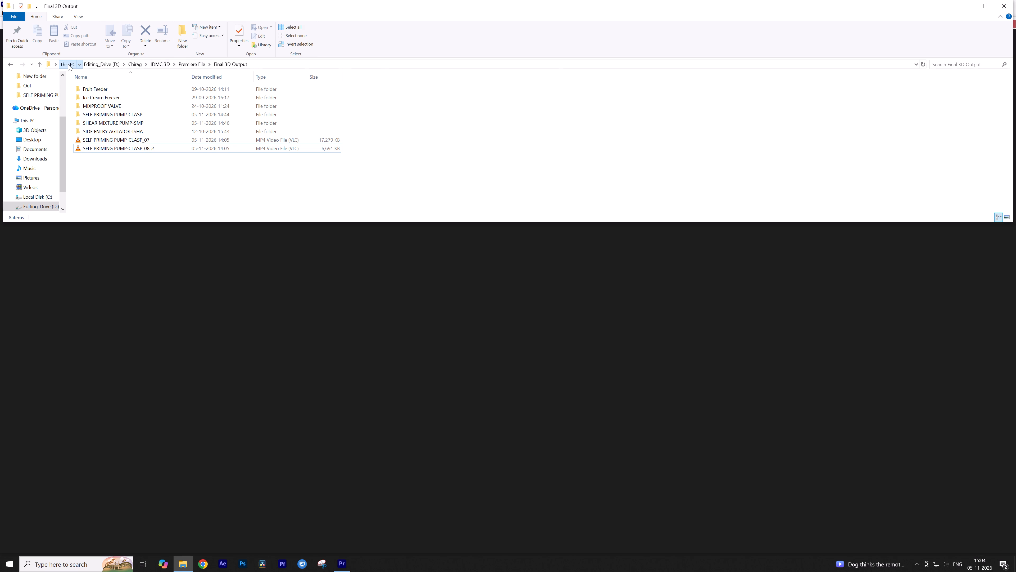
double_click(366, 140)
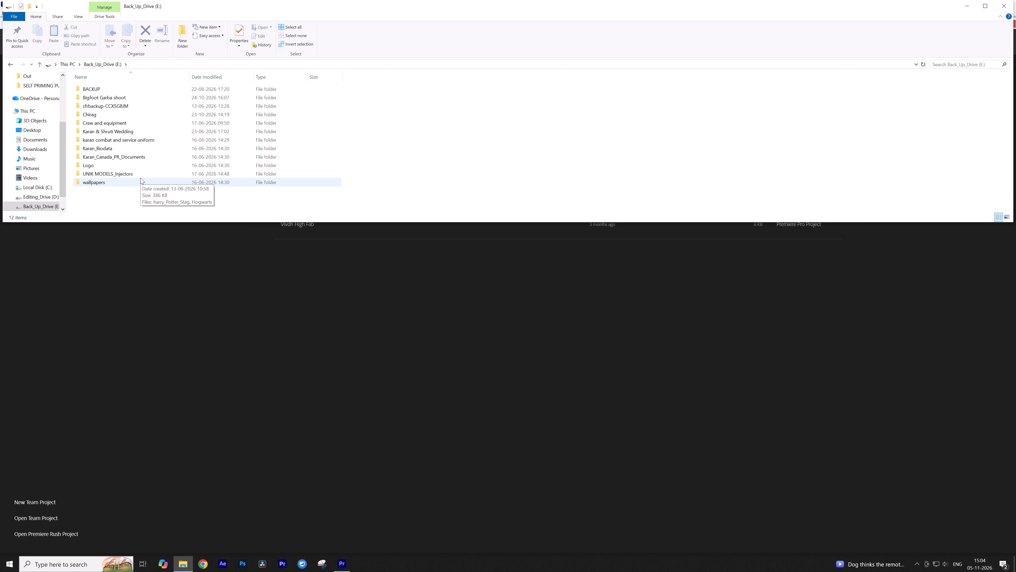
left_click(70, 64)
double_click(255, 129)
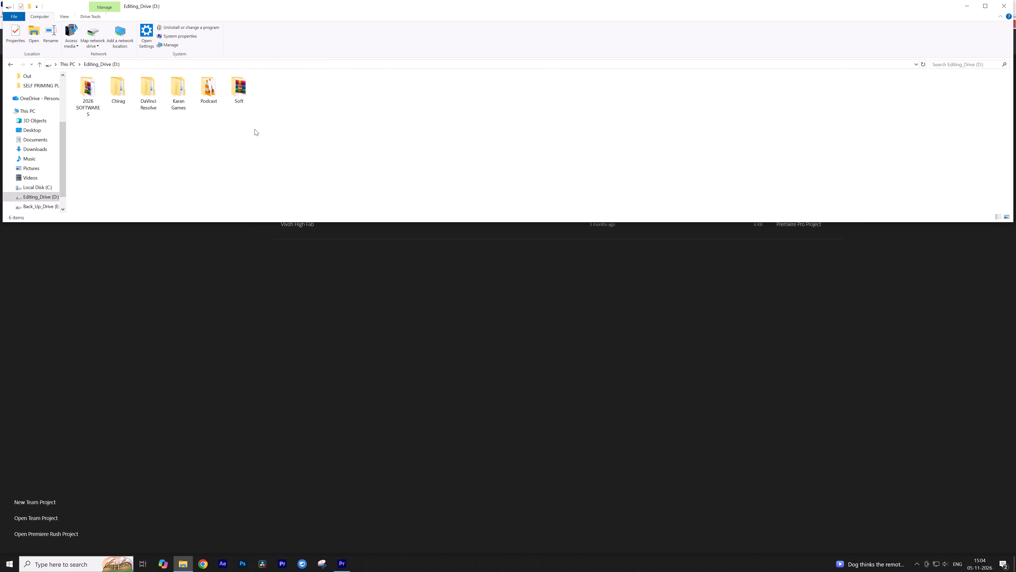
double_click(239, 100)
double_click(118, 109)
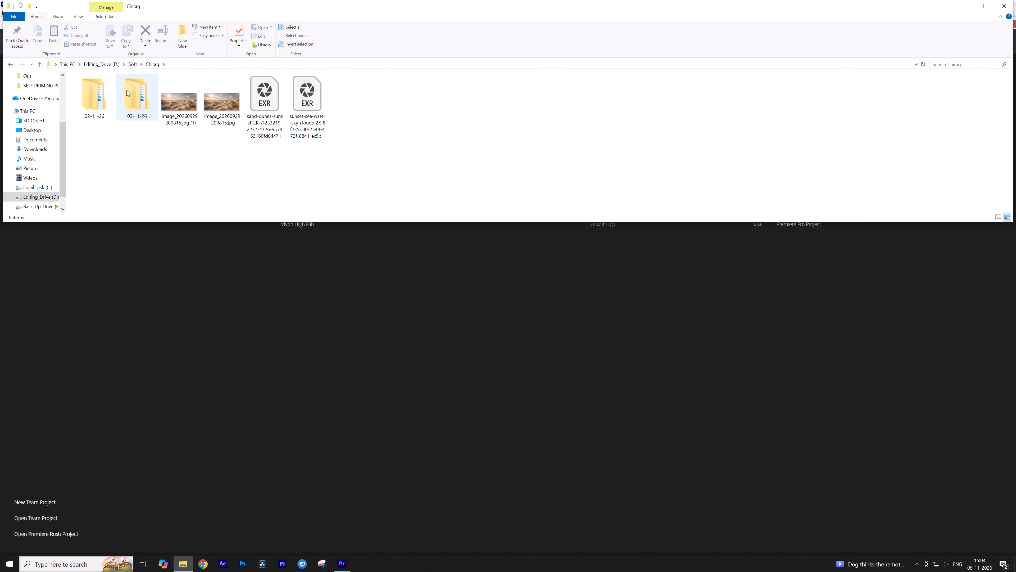
double_click(102, 92)
left_click(149, 65)
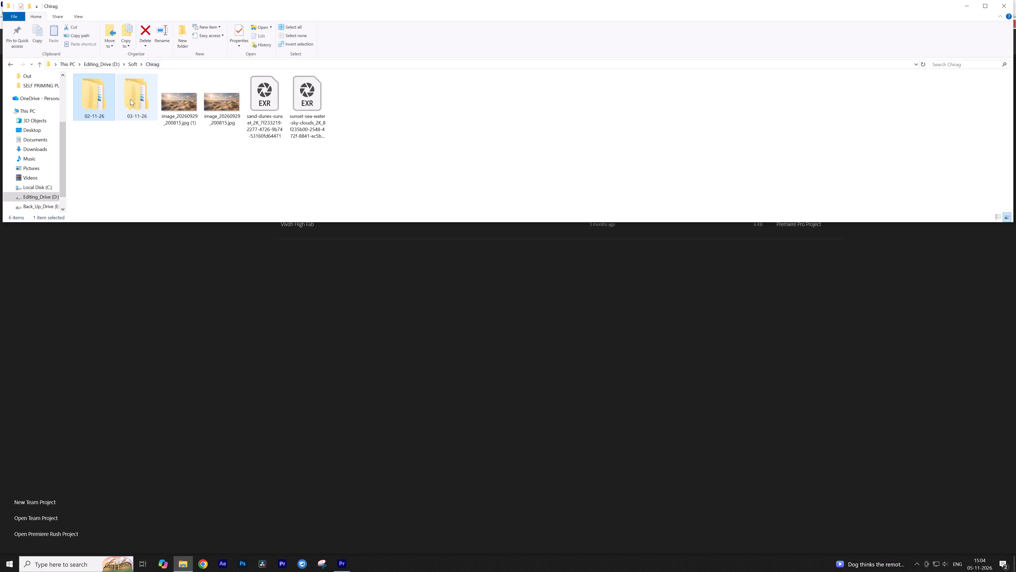
double_click(130, 99)
double_click(126, 92)
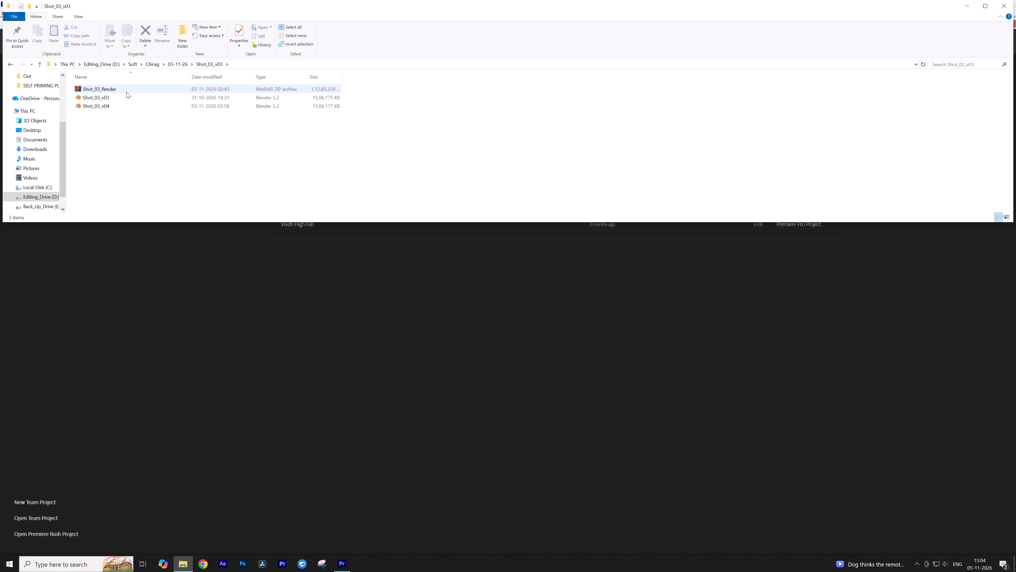
Duplicate the Blender file Shot_03_v04 within the Shot_03_v03 folder.
left_click(119, 105)
left_click(107, 105)
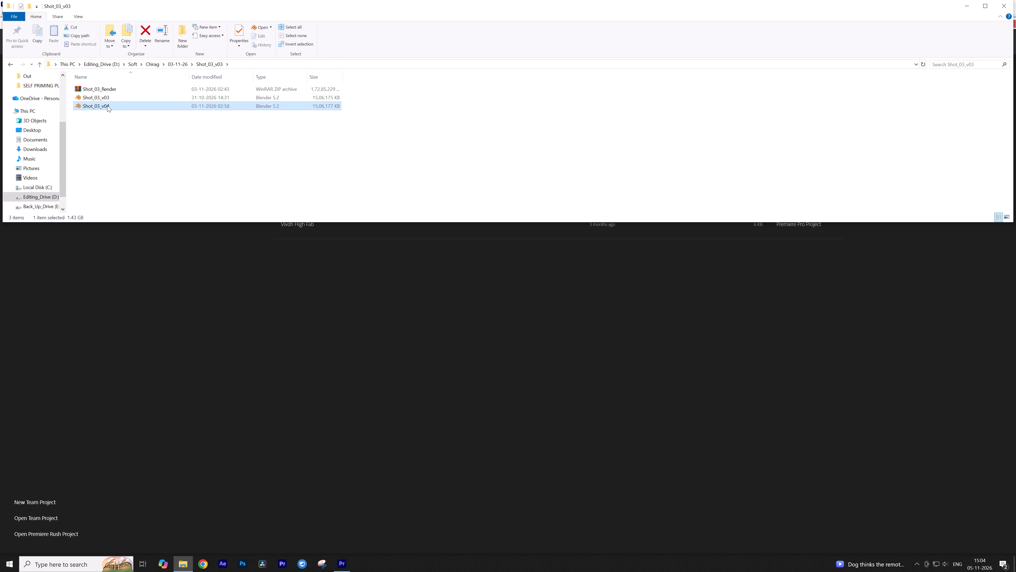
left_click(113, 106)
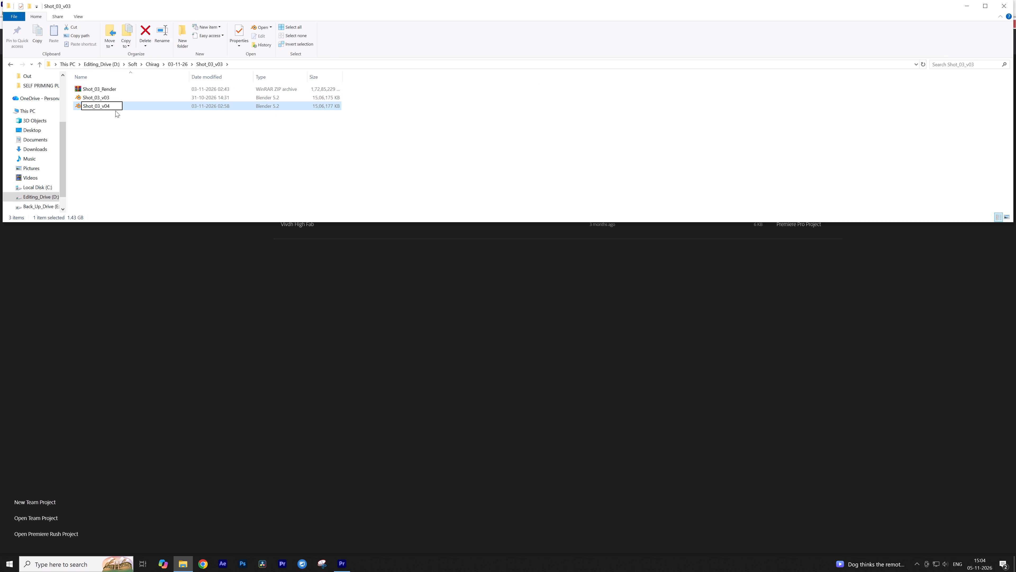
left_click(118, 128)
left_click(123, 110)
left_click(123, 108)
key("ctrl+c")
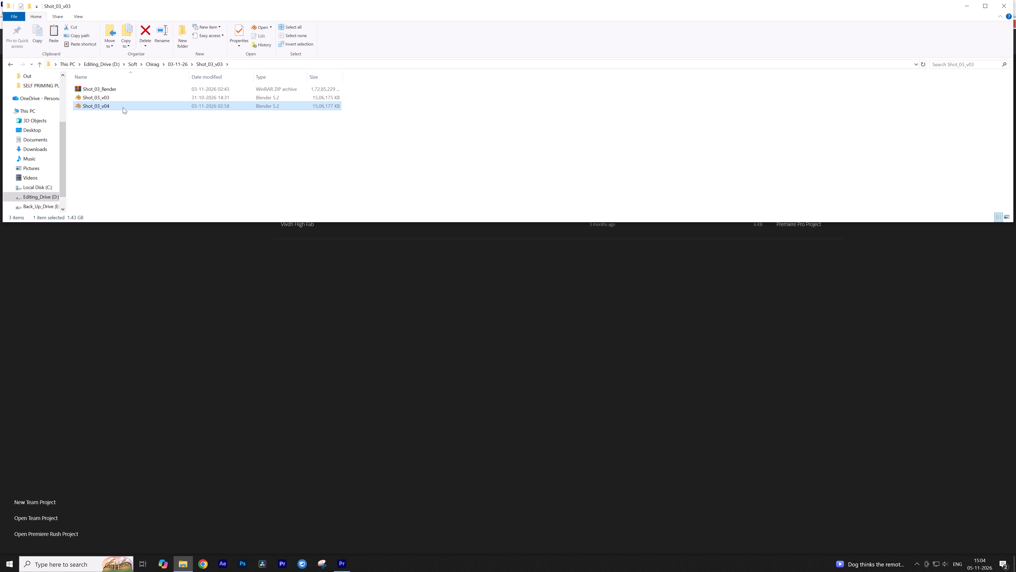
key("ctrl+v")
left_click(117, 133)
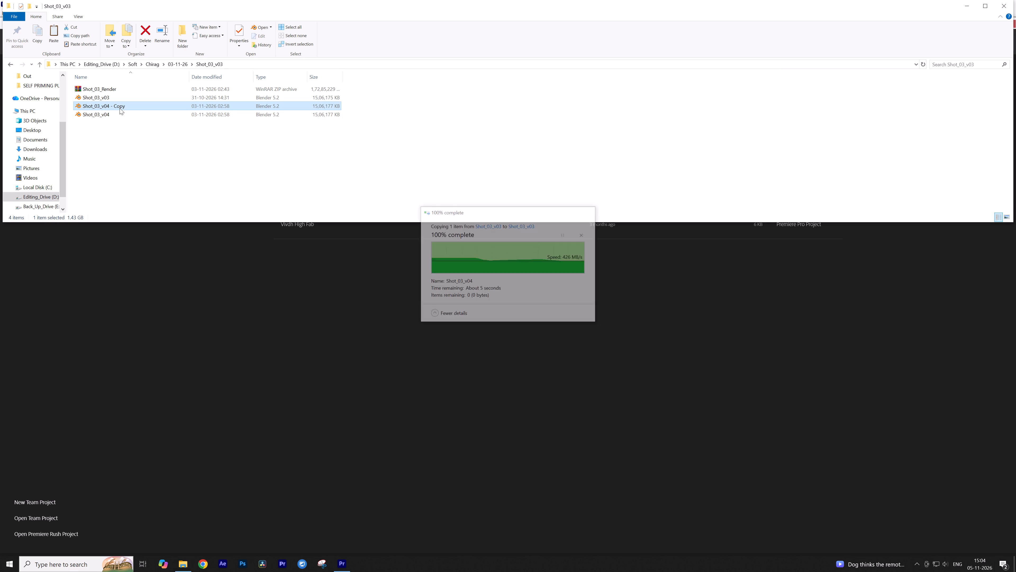
Rename the copied Blender file by replacing the "- Copy" suffix after Shot_03_v04 with text beginning "Ro".
left_click(120, 108)
left_click(110, 106)
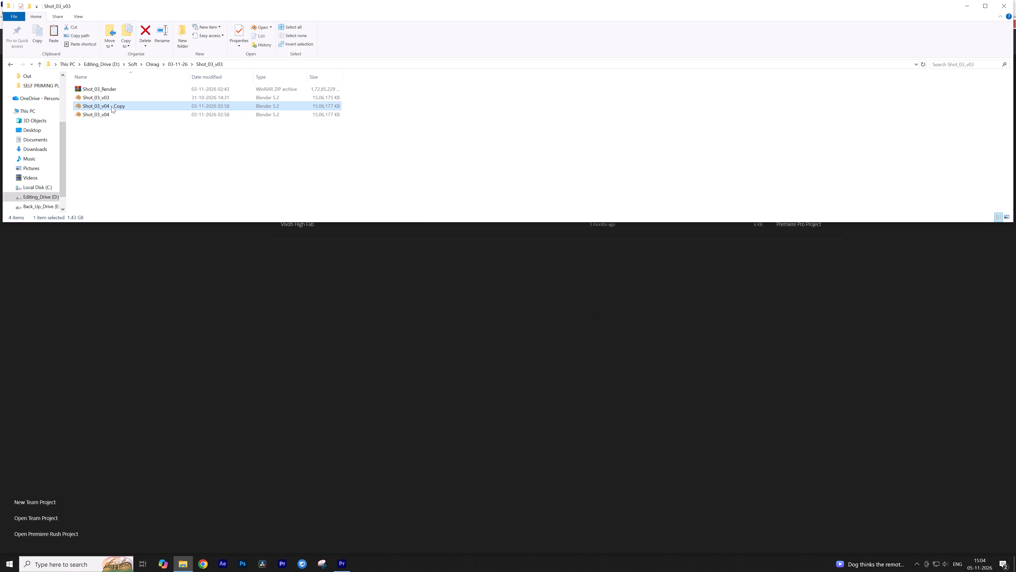
left_click(112, 106)
left_click_drag(111, 107, 127, 109)
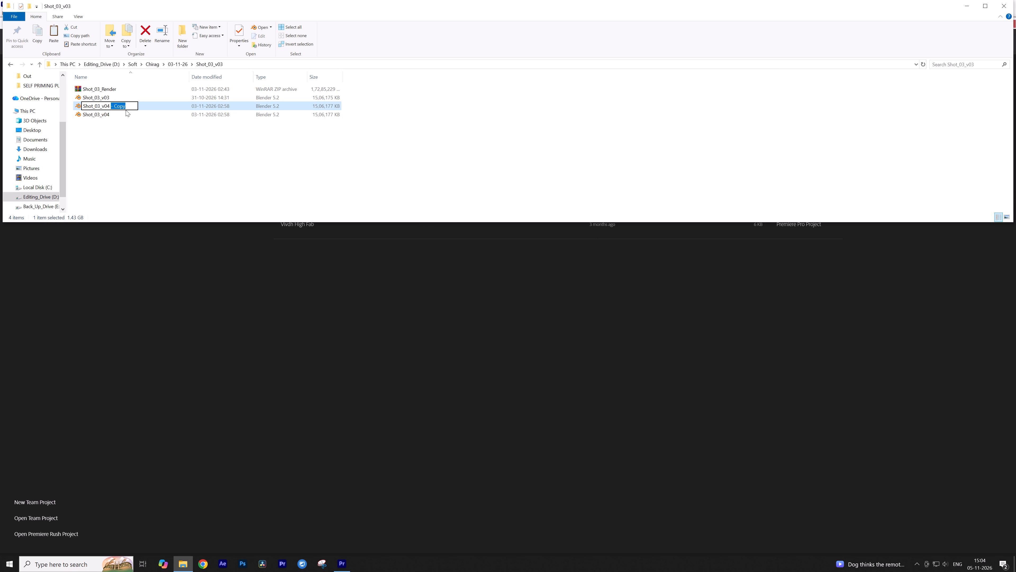
key("shift+r")
key("o")
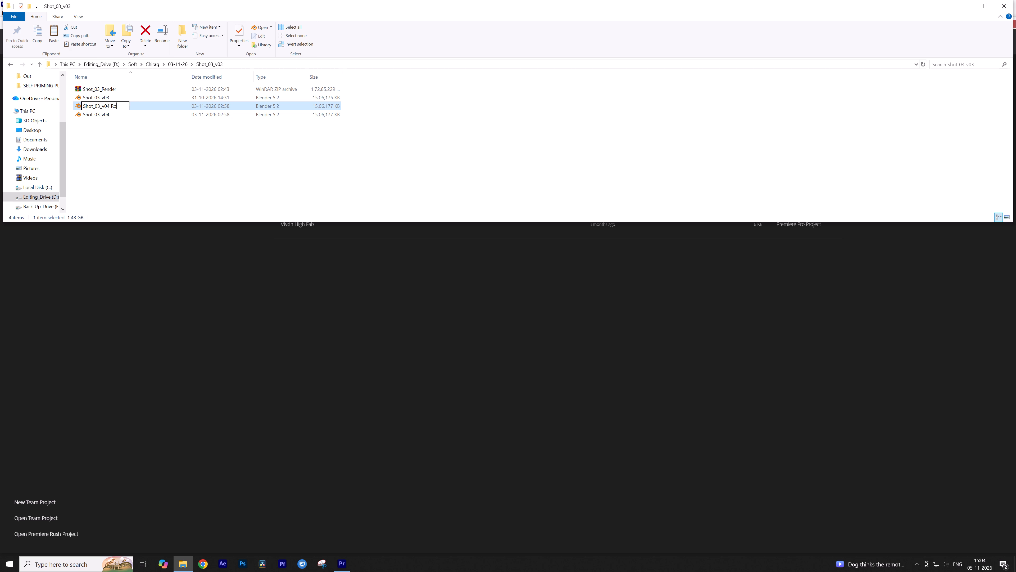